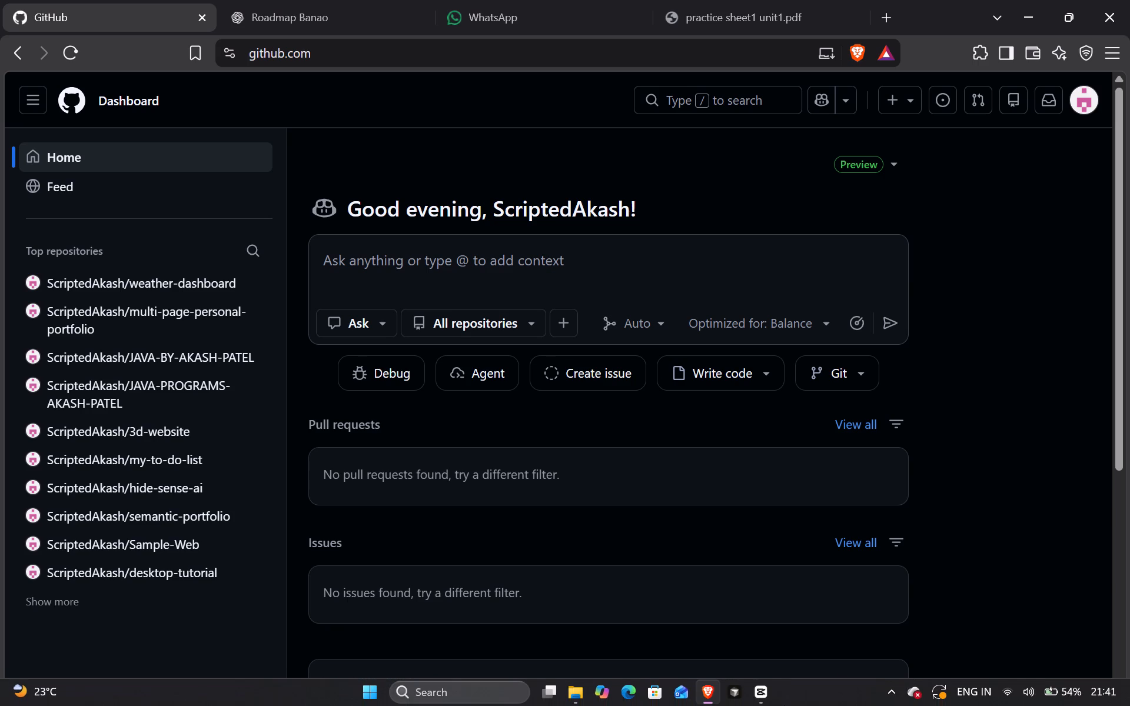
Switch to CapCut and bring the 1031 project's preview to full screen, rewound to the opening frames of the first clip.
click(763, 688)
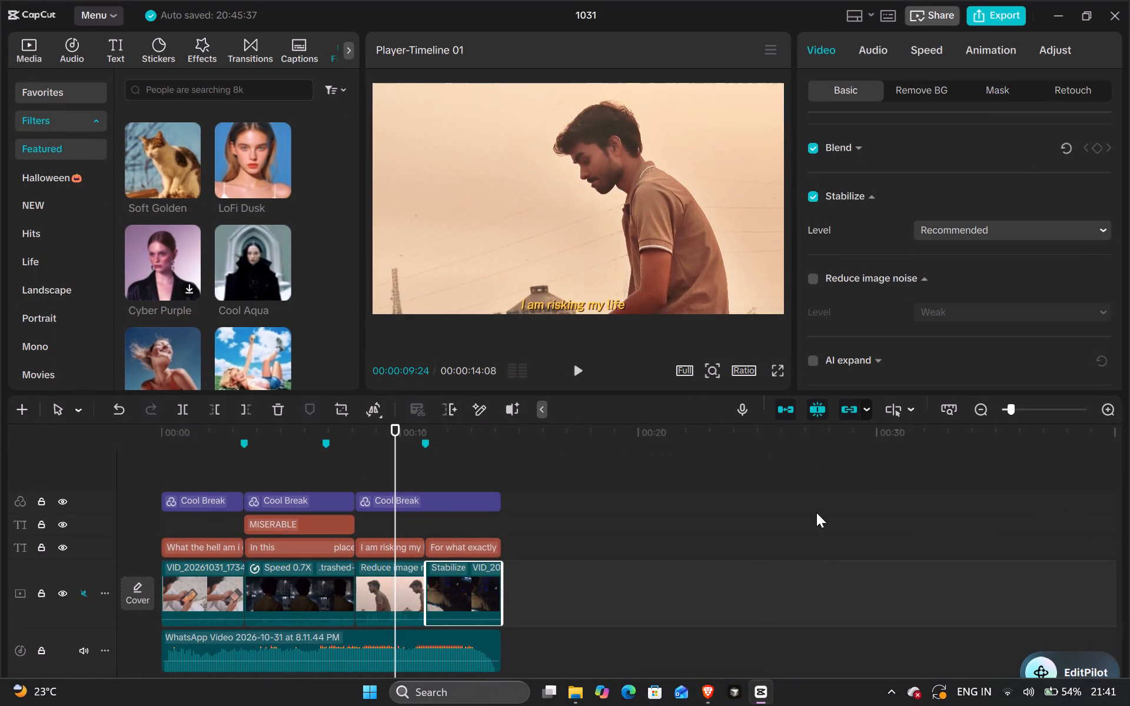
click(777, 371)
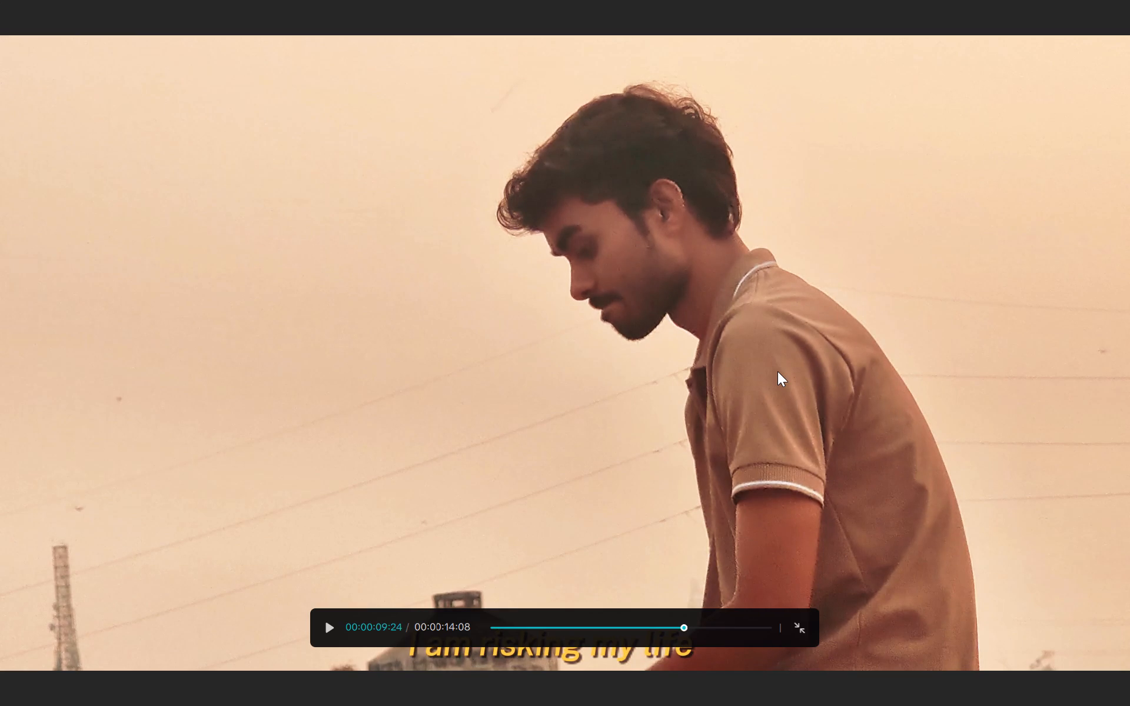
click(493, 627)
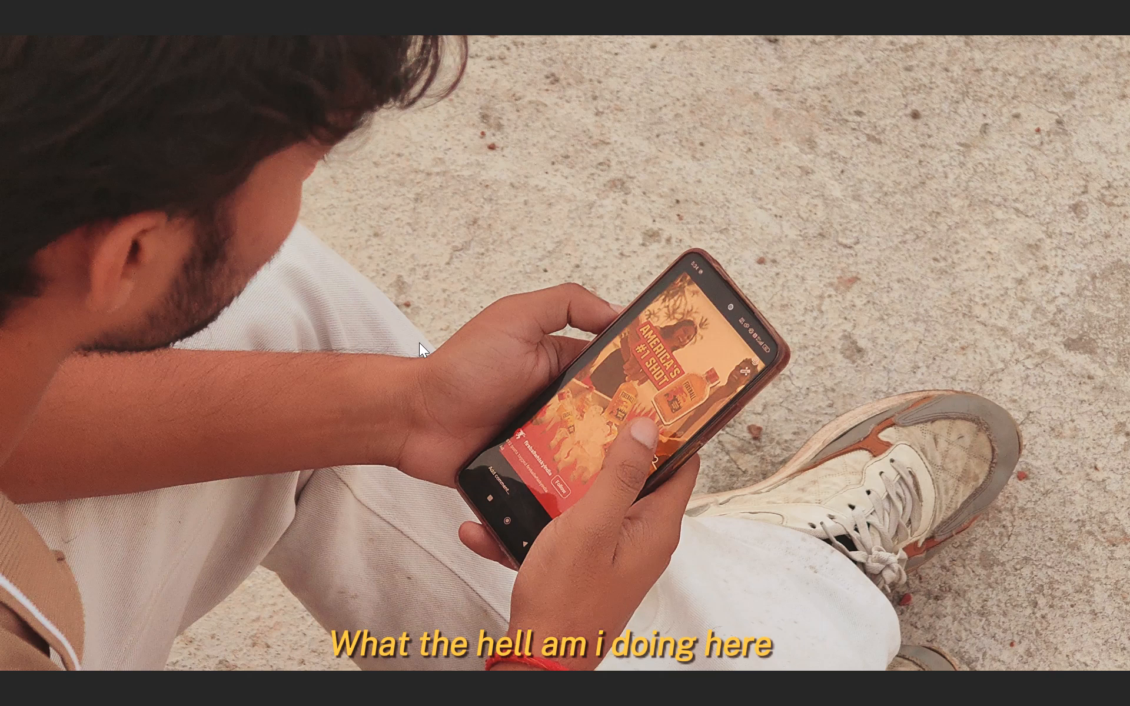
key(Left)
key(Left)
key(Left)
key(Left)
key(Left)
key(Left)
key(Left)
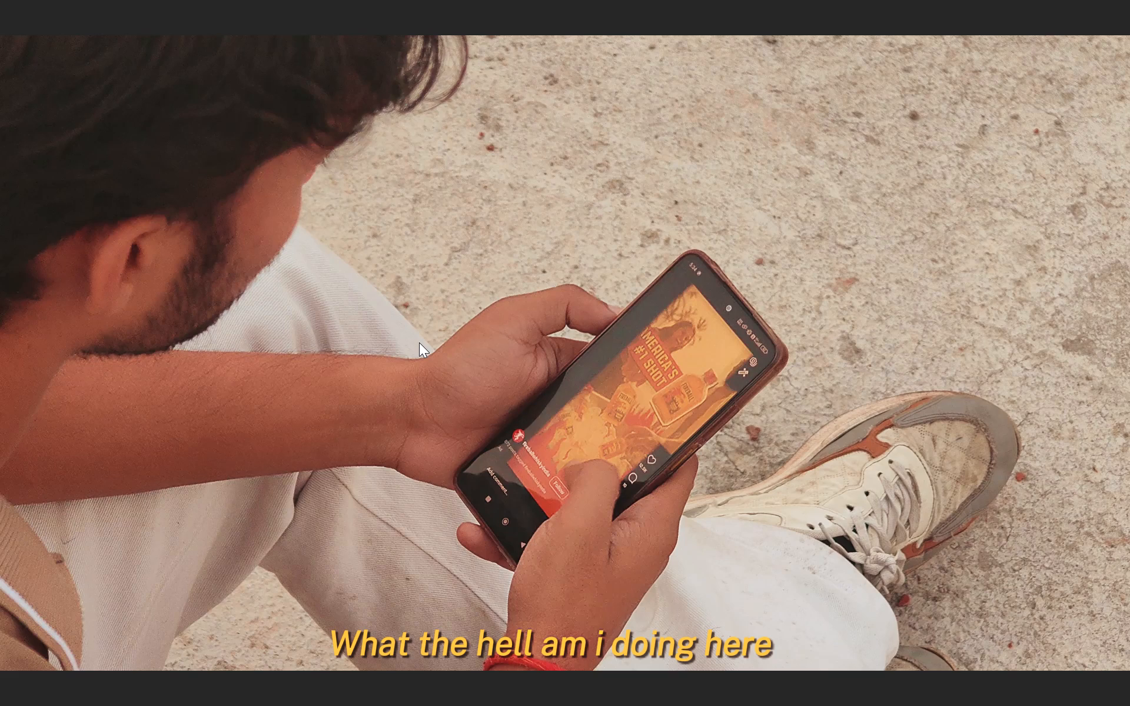
Play the edit full screen from the opening clip to the "For what exactly" clip, pausing to examine the shots and captions.
key(space)
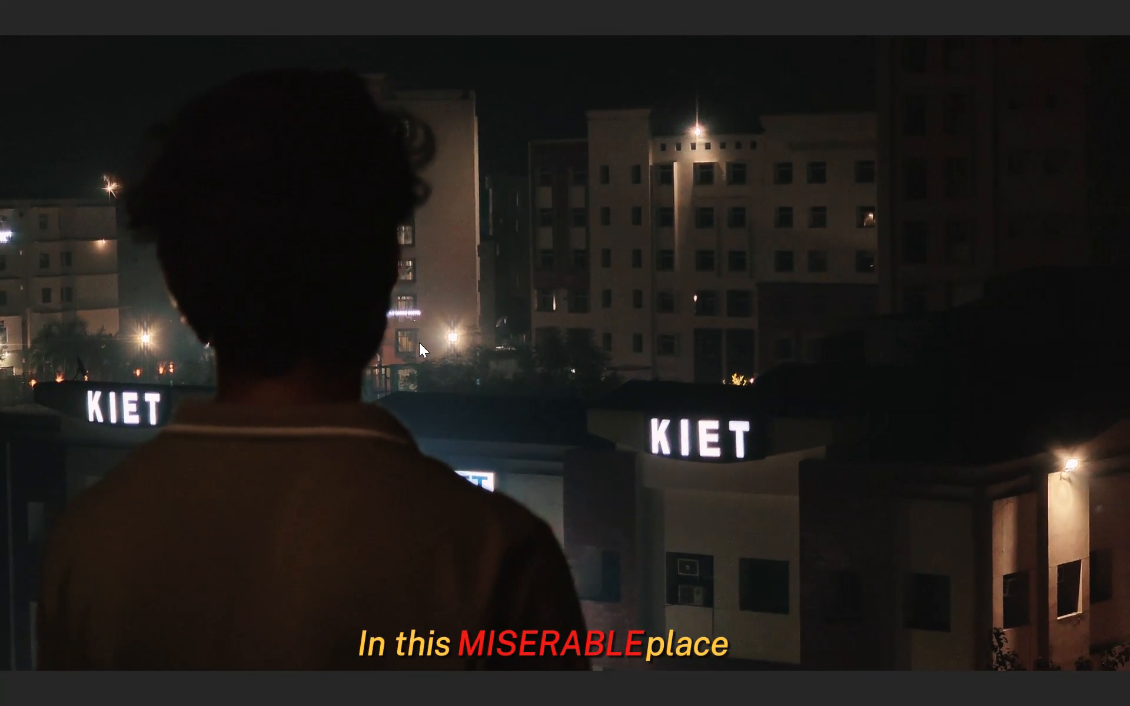
text(f)
key(space)
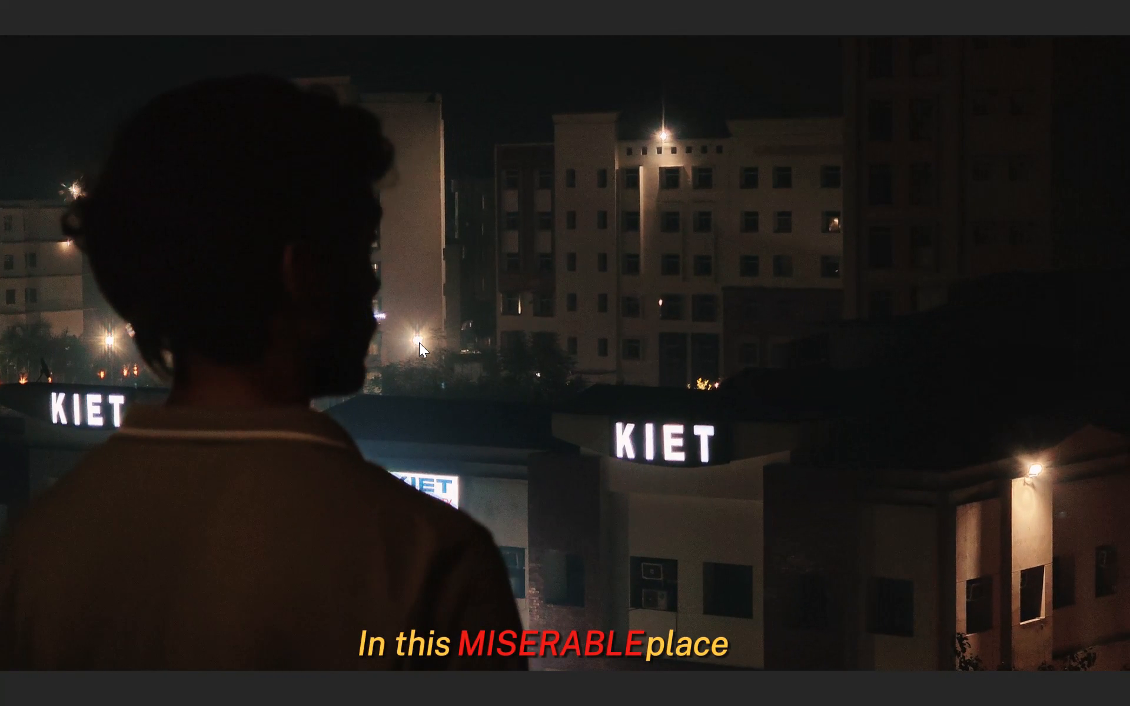
click(399, 315)
key(space)
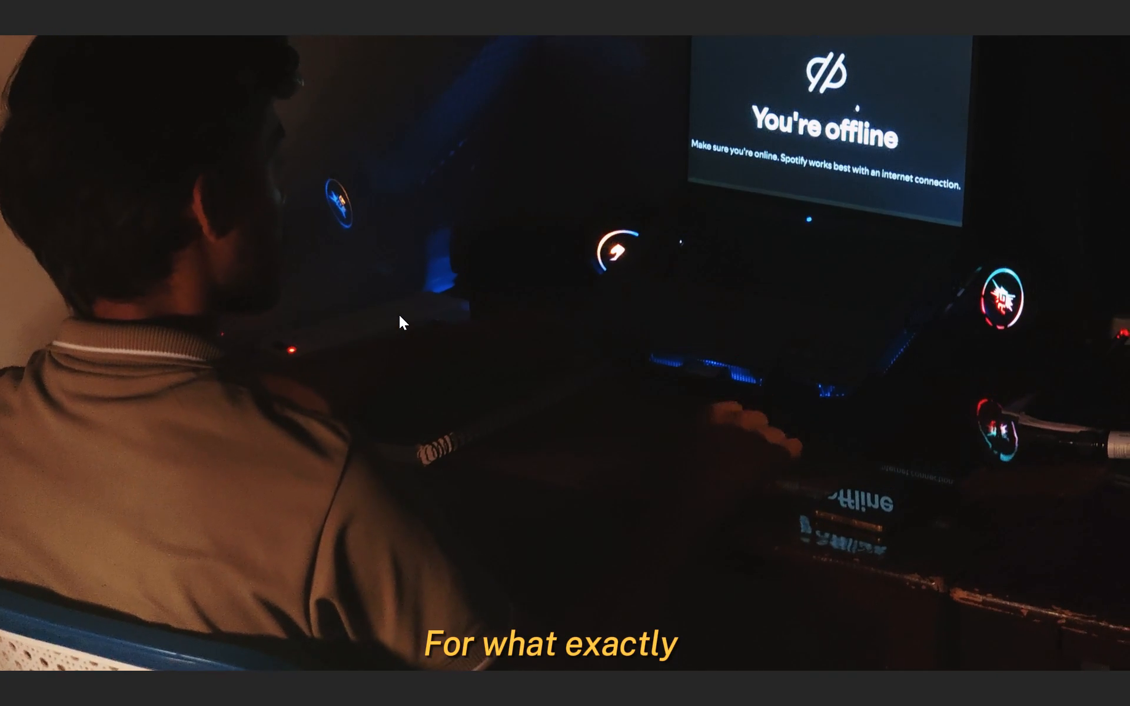
key(space)
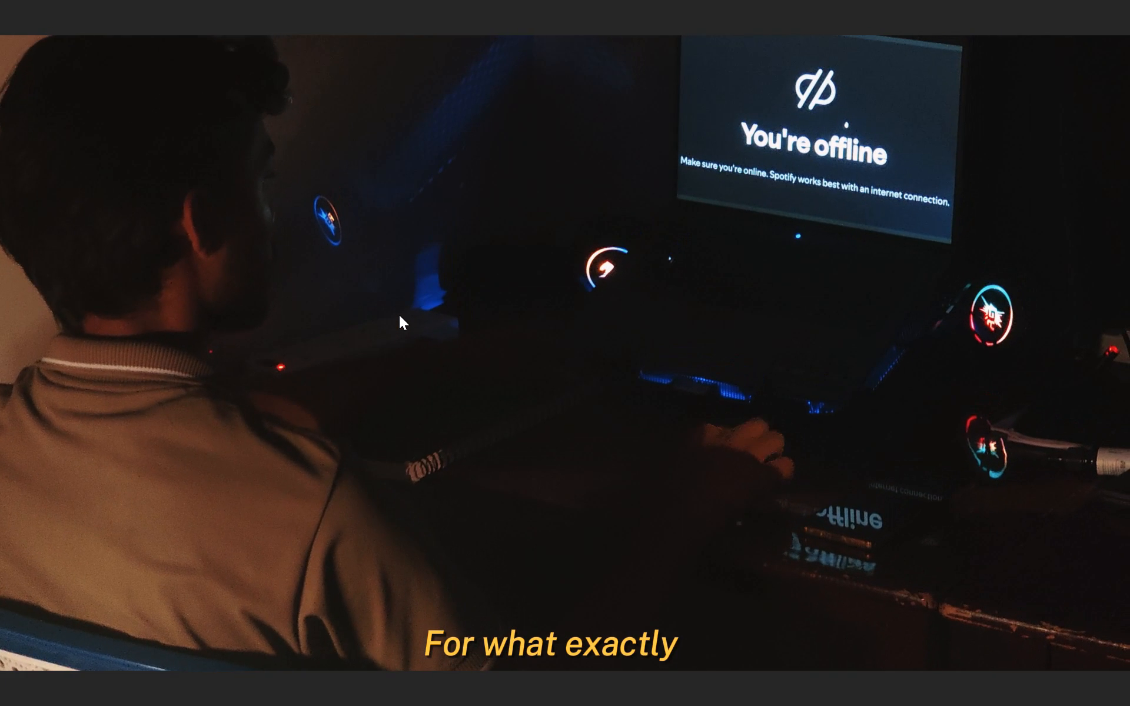
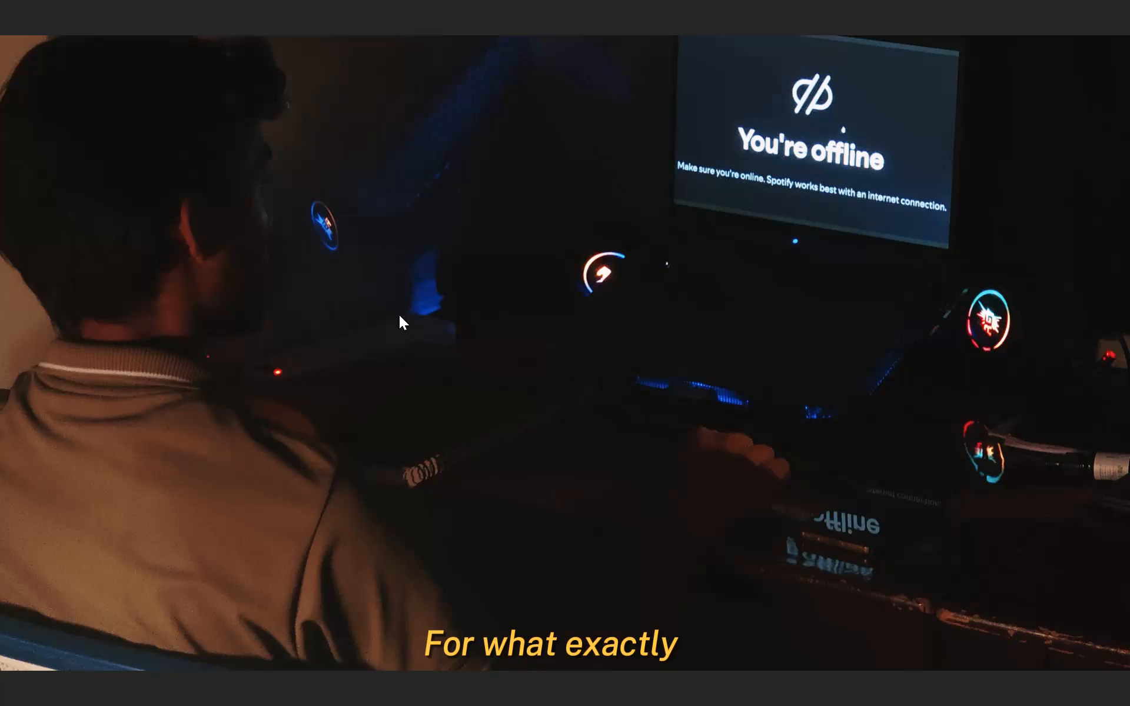
Play the remaining "For what exactly" clip to the end of the timeline, examining the shot, and exit the full-screen preview.
key(space)
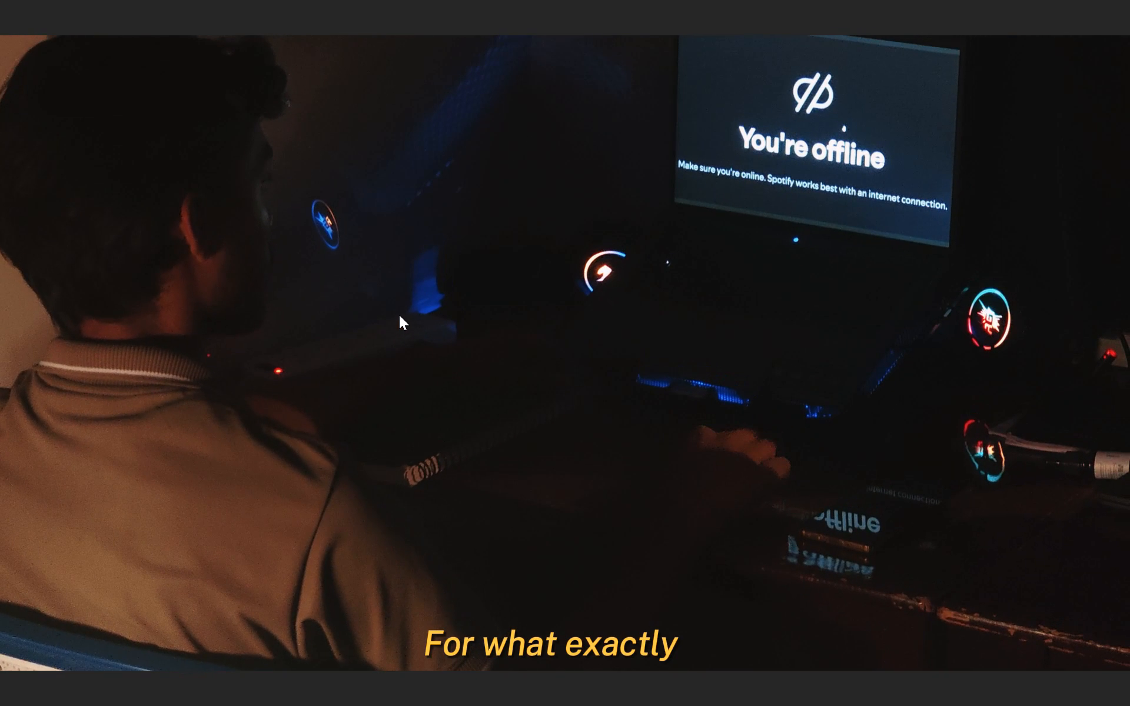
key(space)
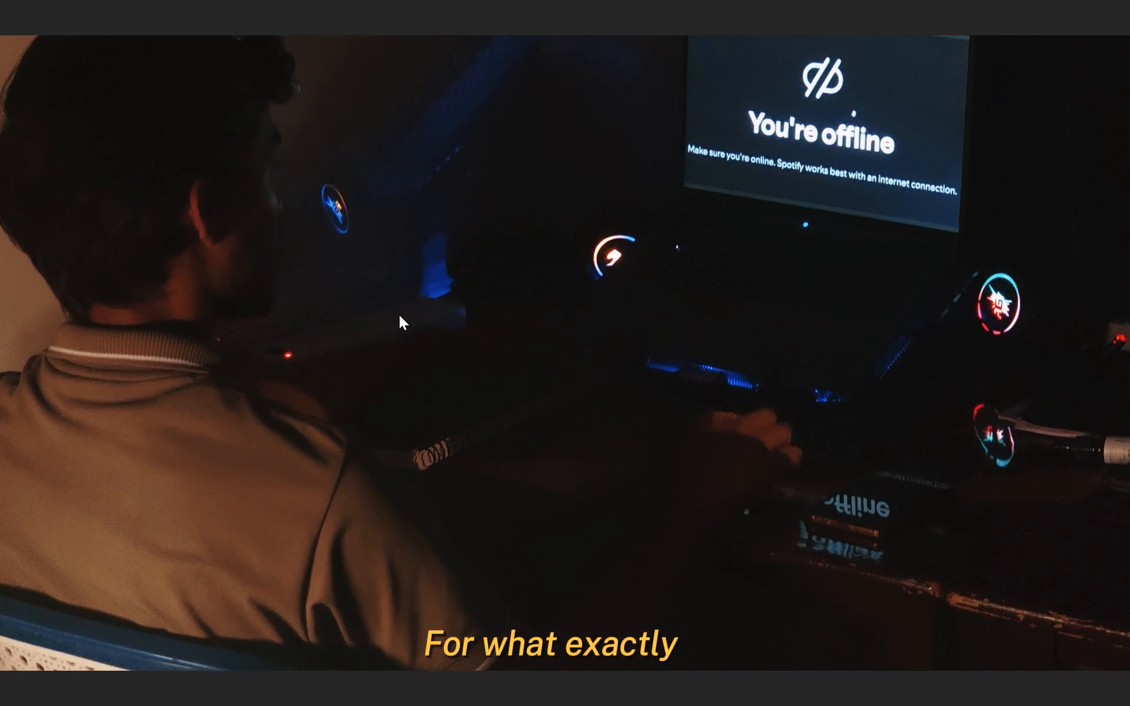
key(Escape)
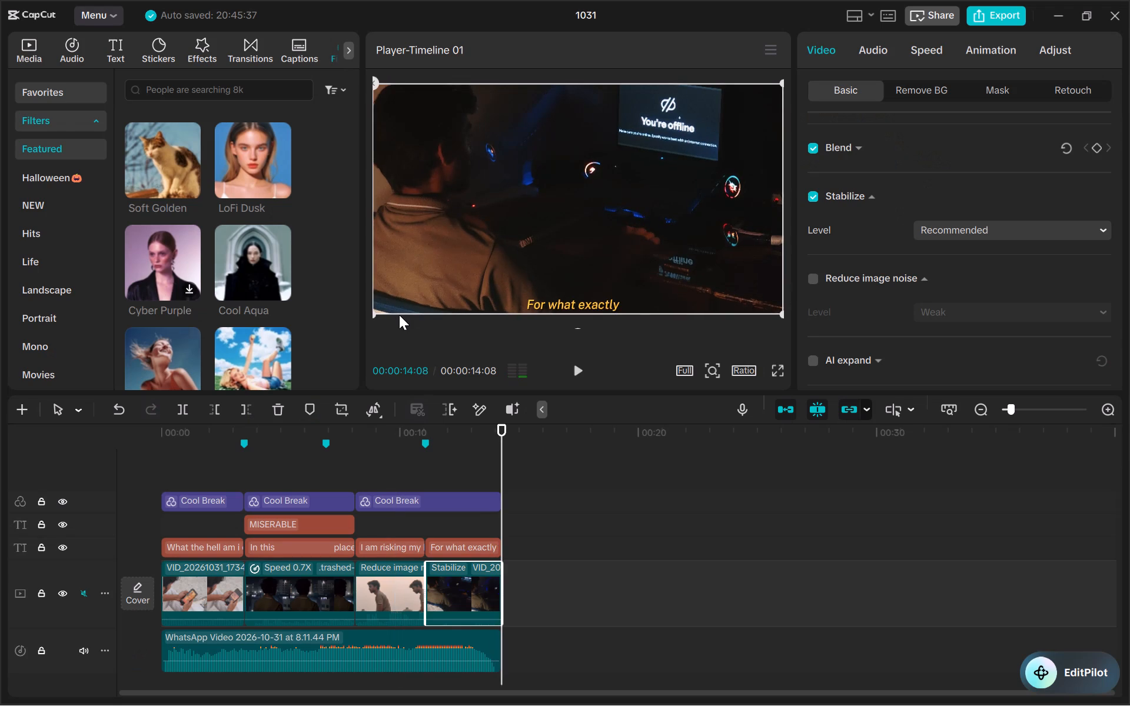
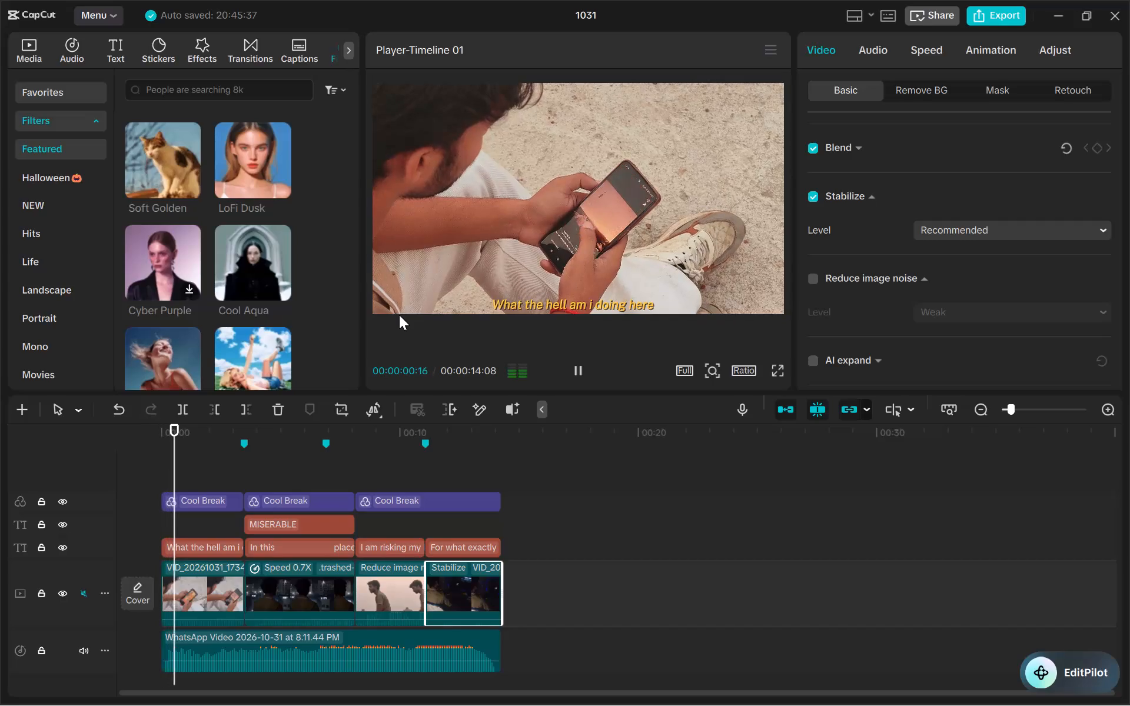
Play the timeline from the opening shot and switch the running preview to full screen.
key(space)
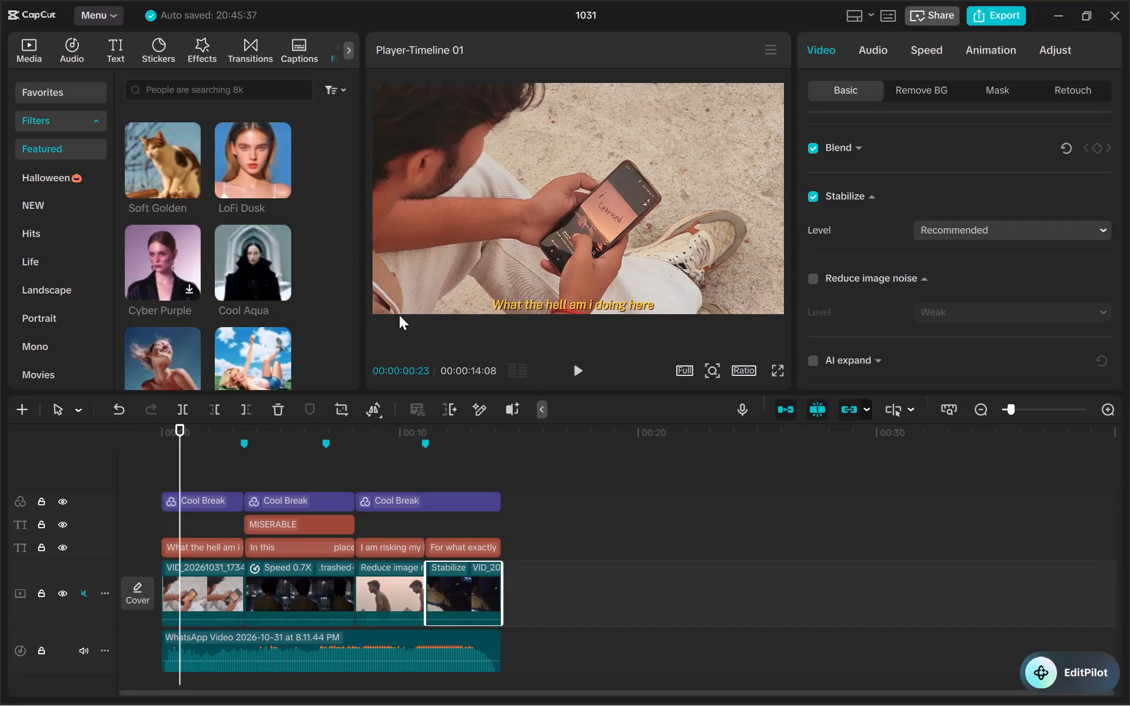
key(space)
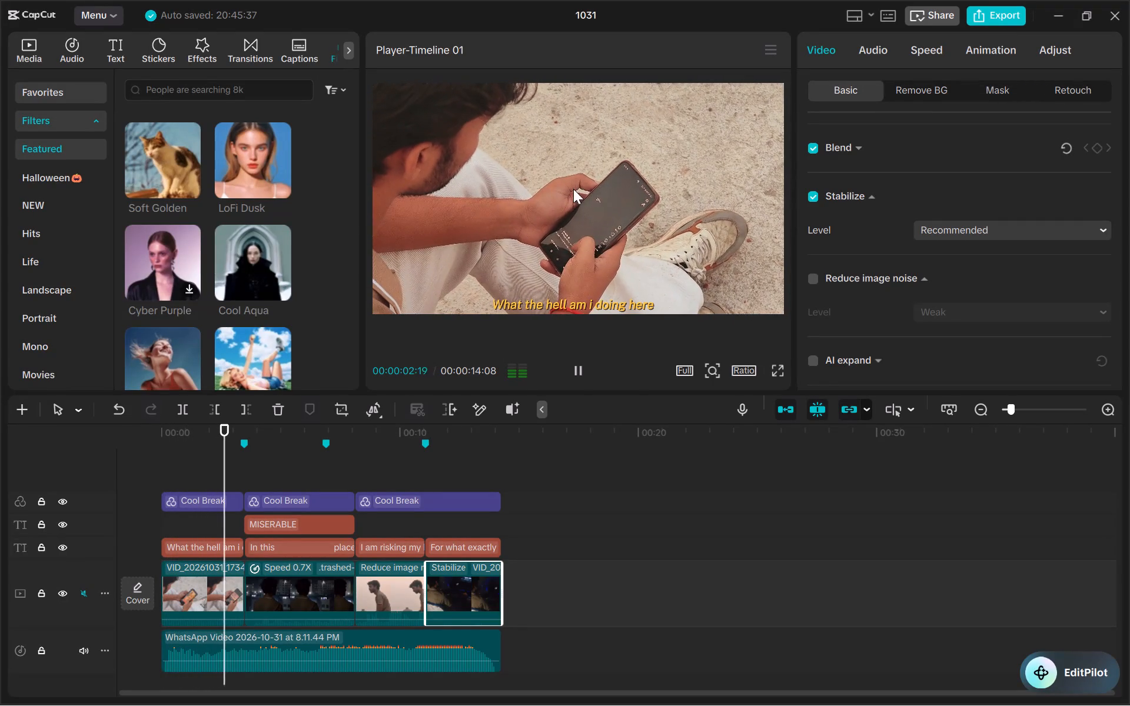
click(771, 371)
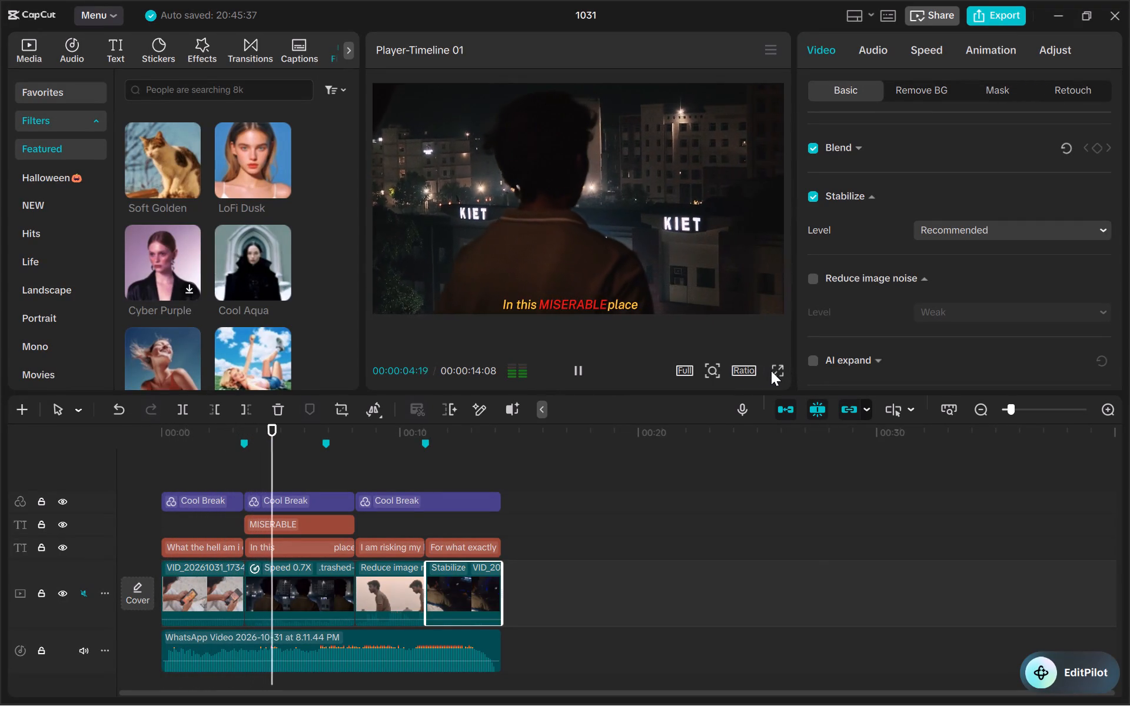
double_click(771, 371)
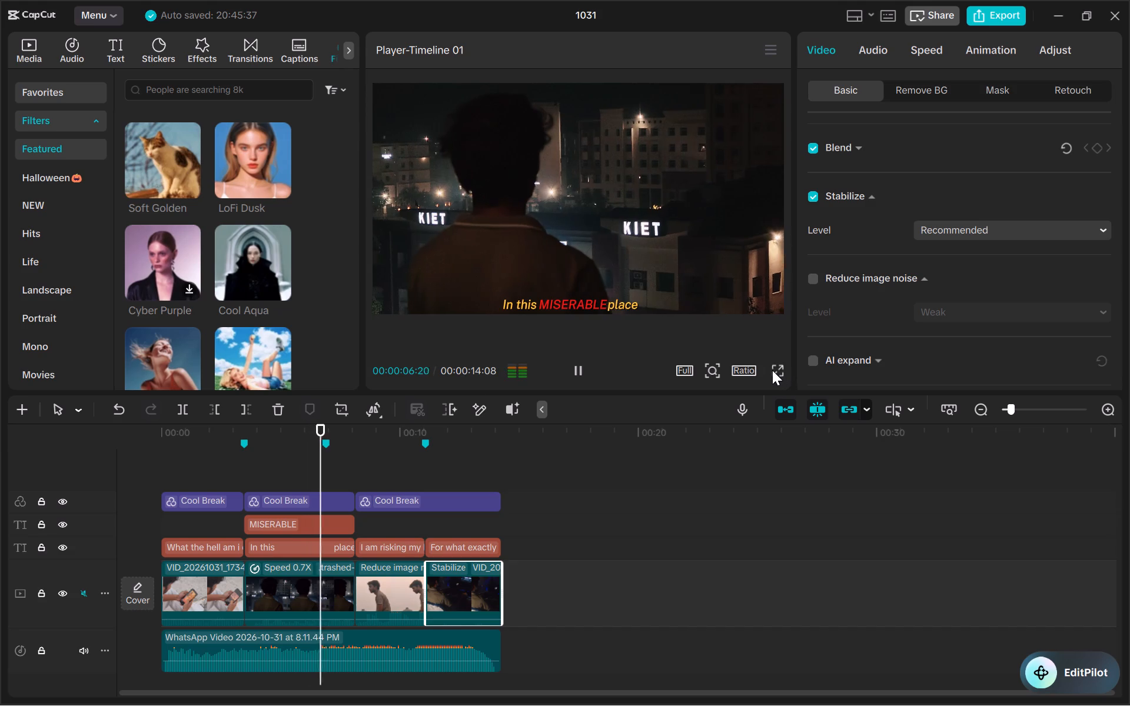
click(772, 370)
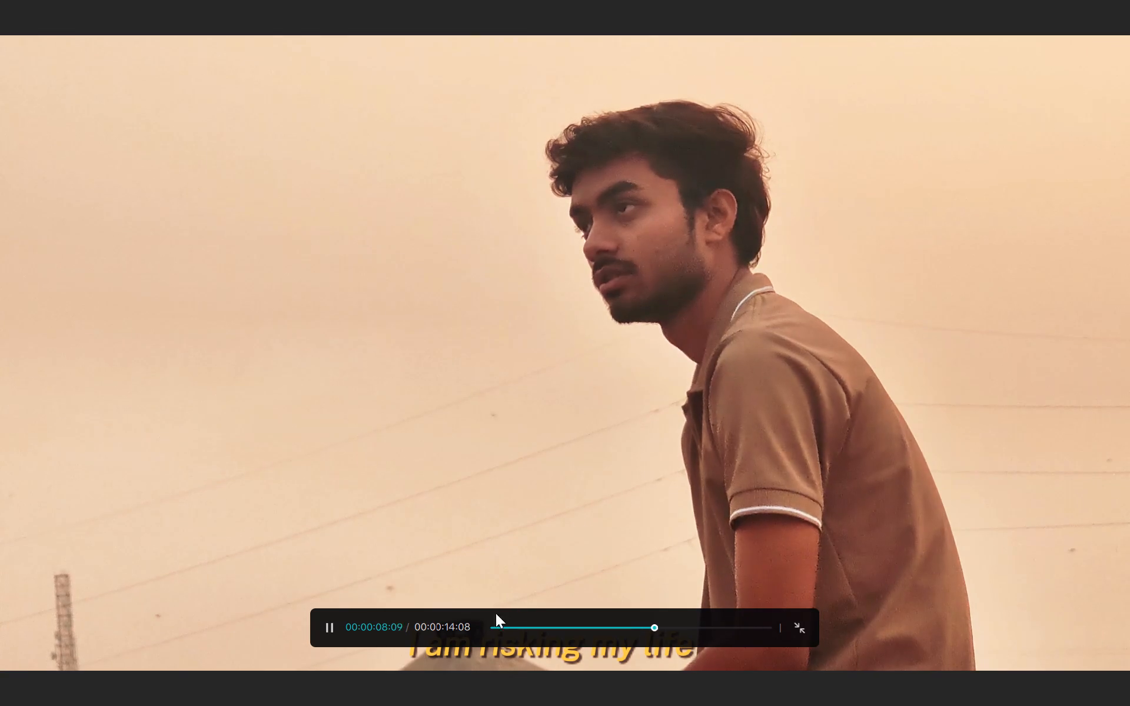
Replay the video from the beginning in full screen, pausing to examine the cuts between the captioned shots, and exit the preview at the end.
click(492, 626)
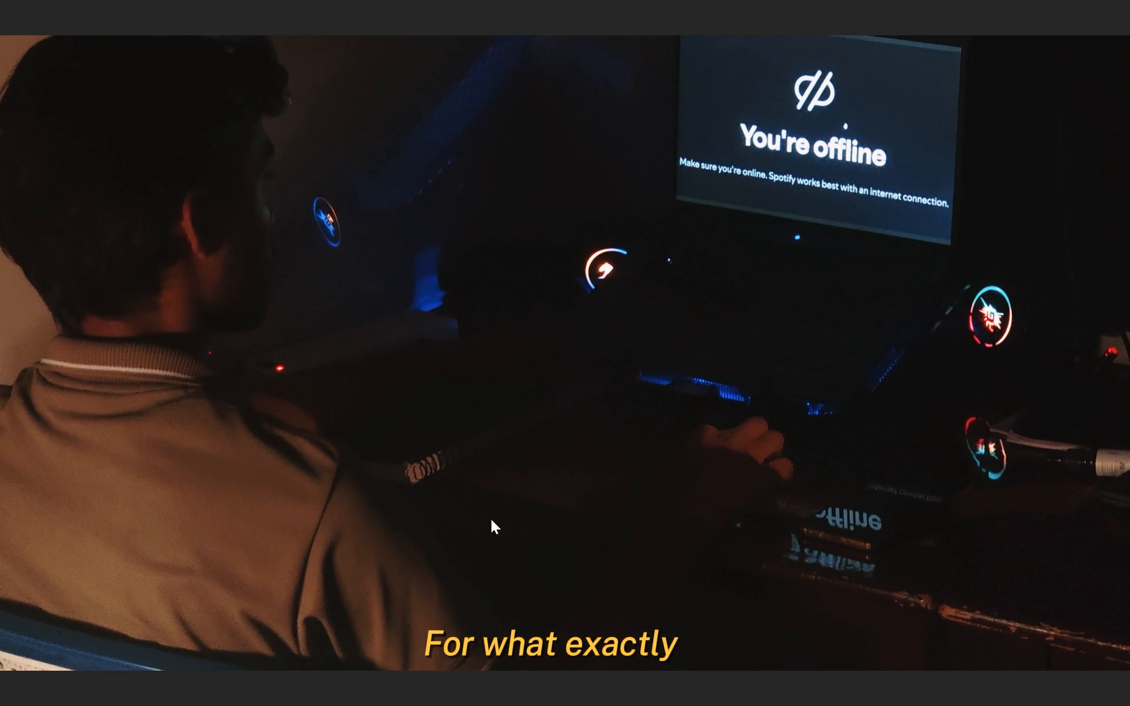
key(space)
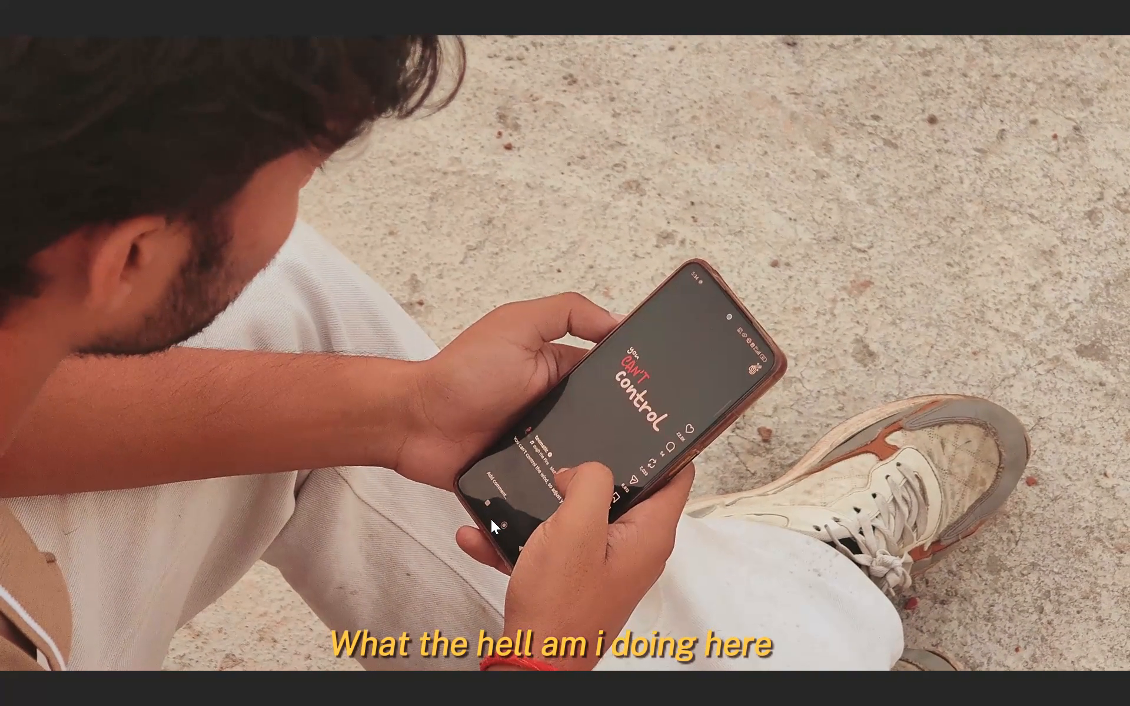
key(space)
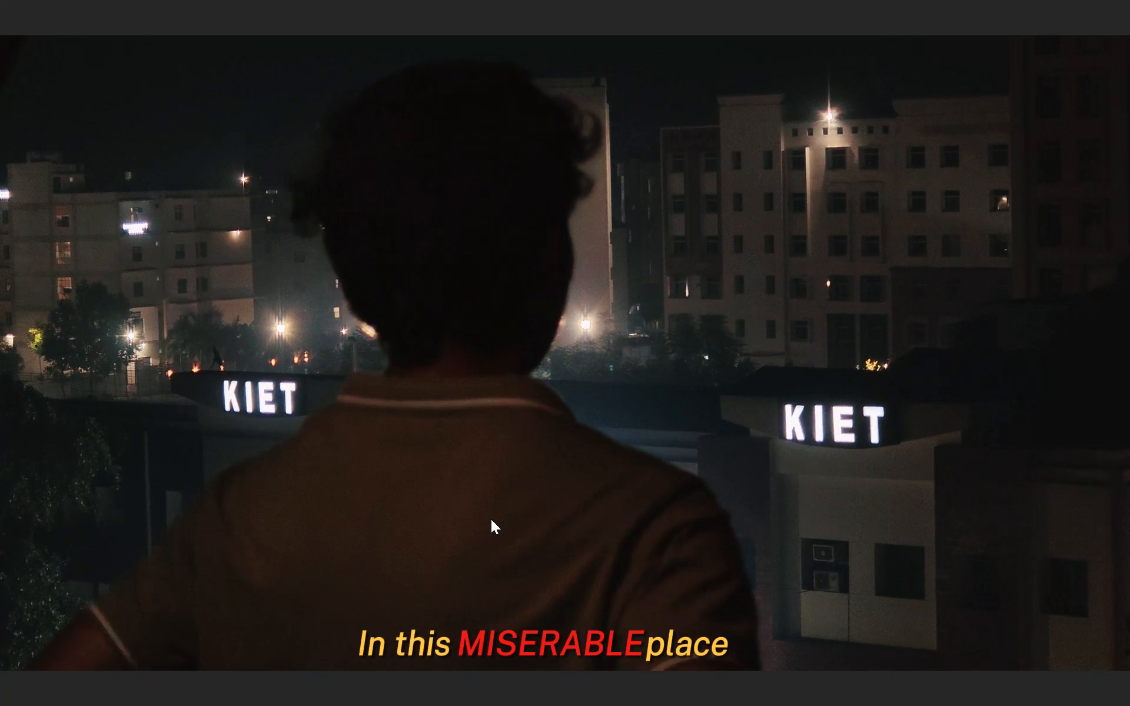
key(space)
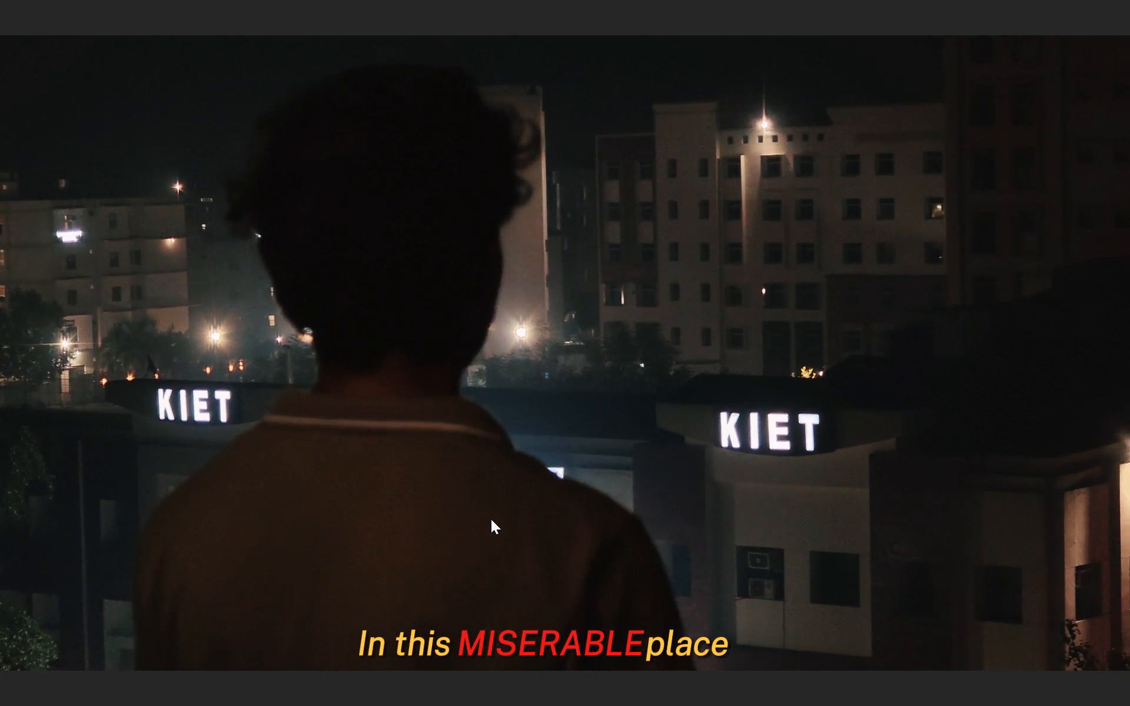
key(space)
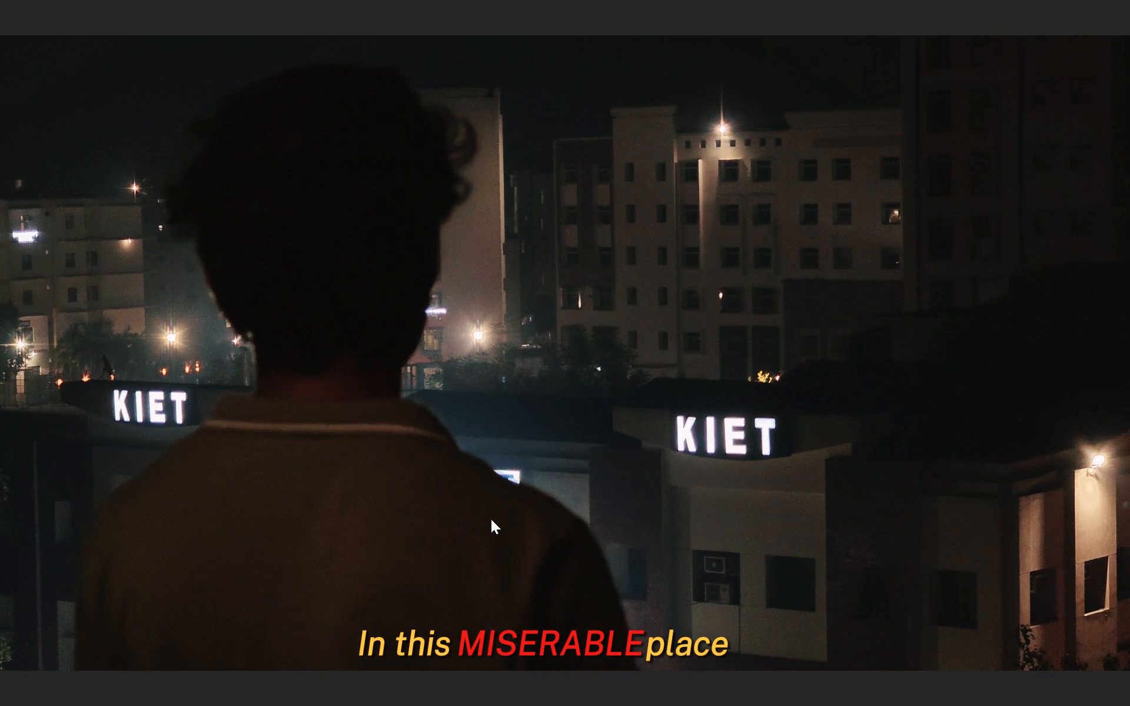
key(space)
key(space)
key(space)
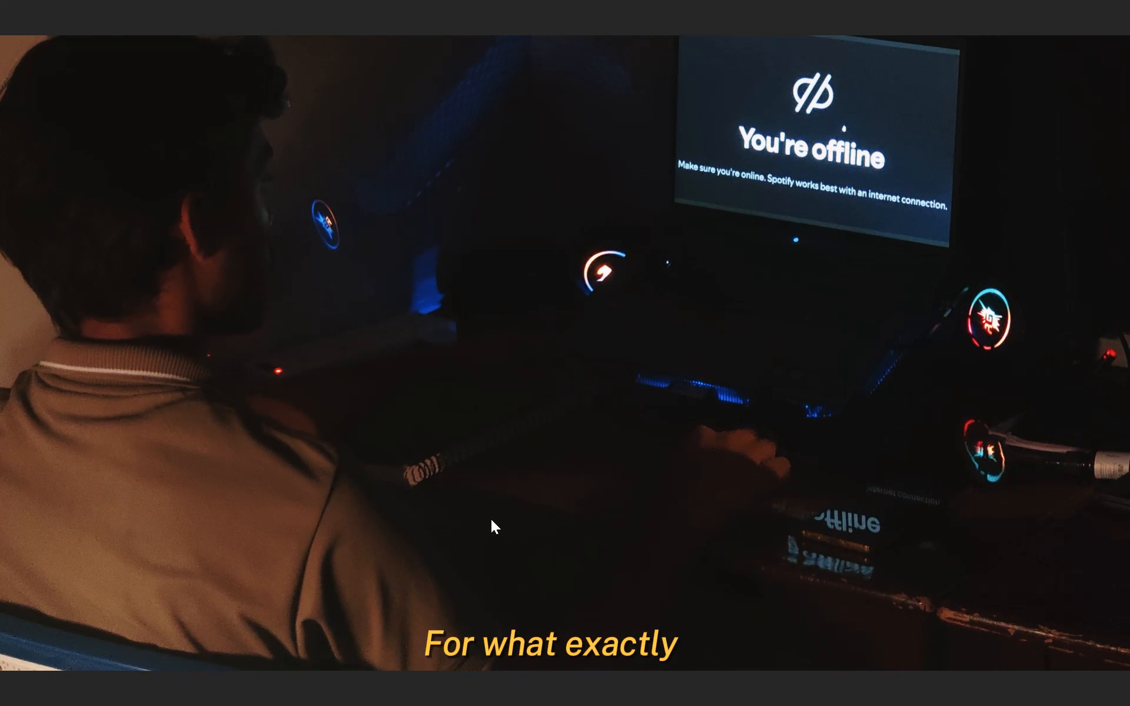
key(Escape)
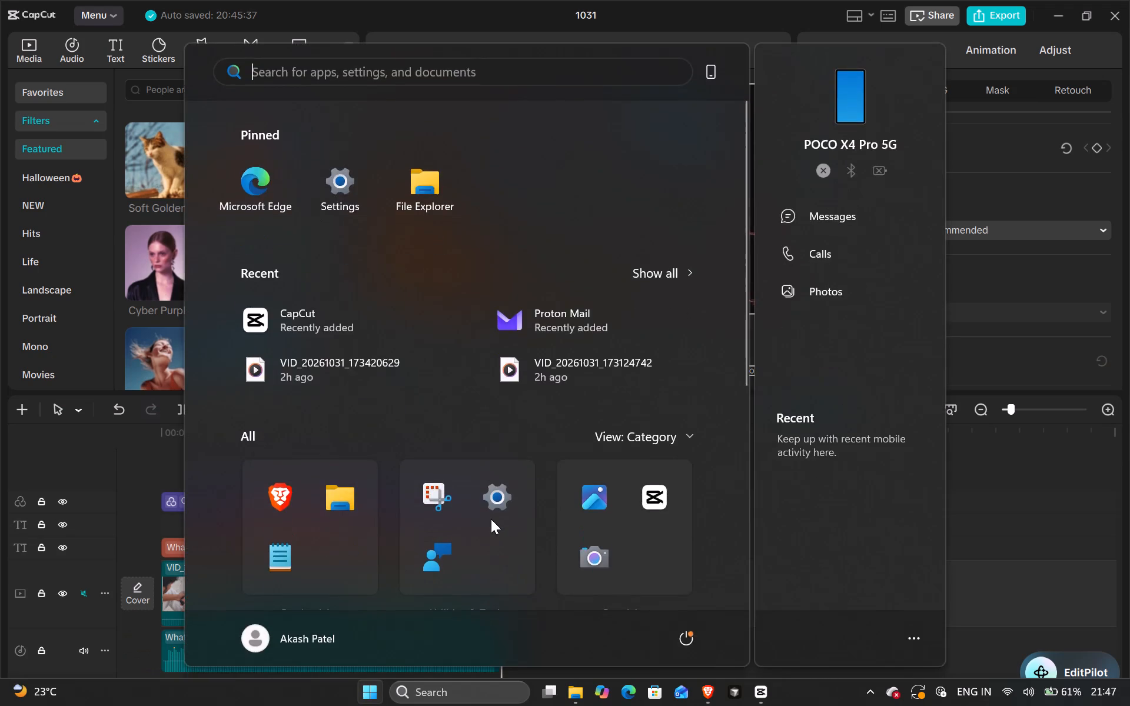
Open Proton VPN, connect to the fastest free server, and return to the CapCut editor.
text(vpn)
key(Return)
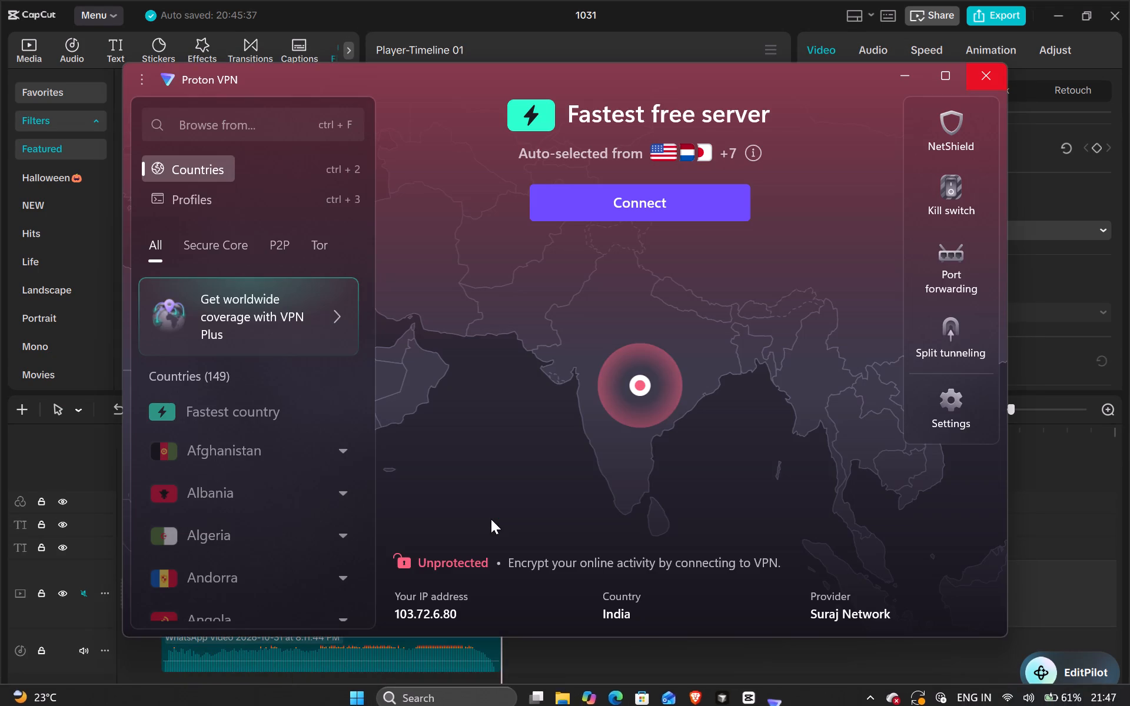
click(686, 190)
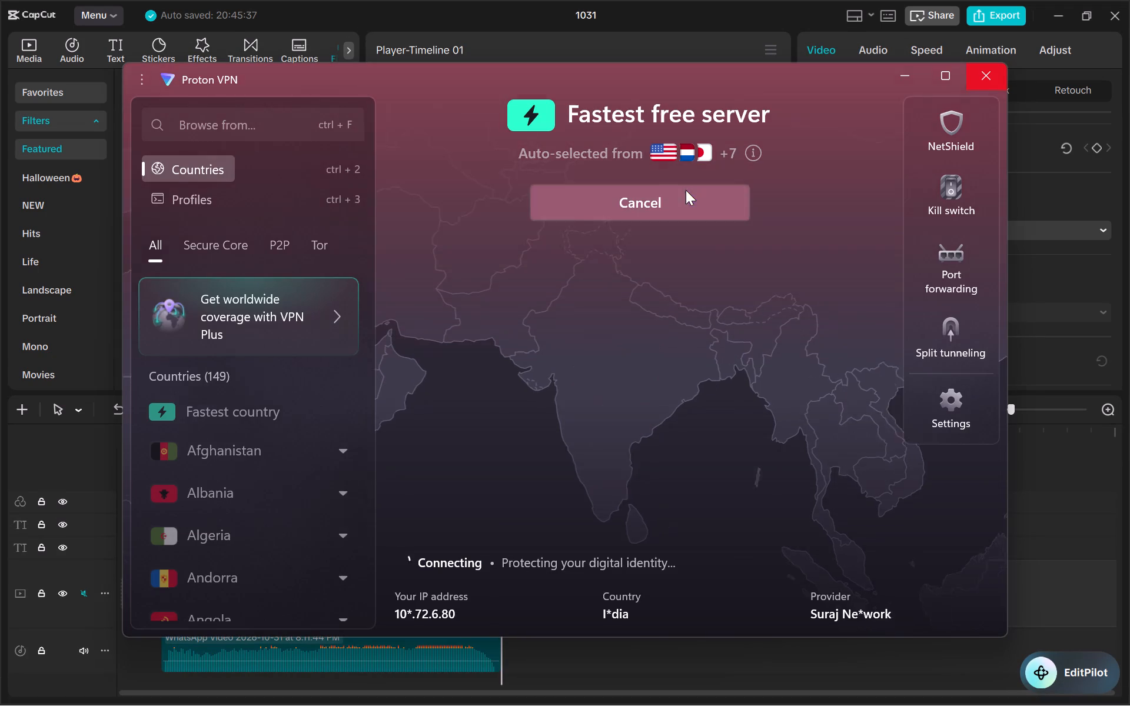
click(910, 73)
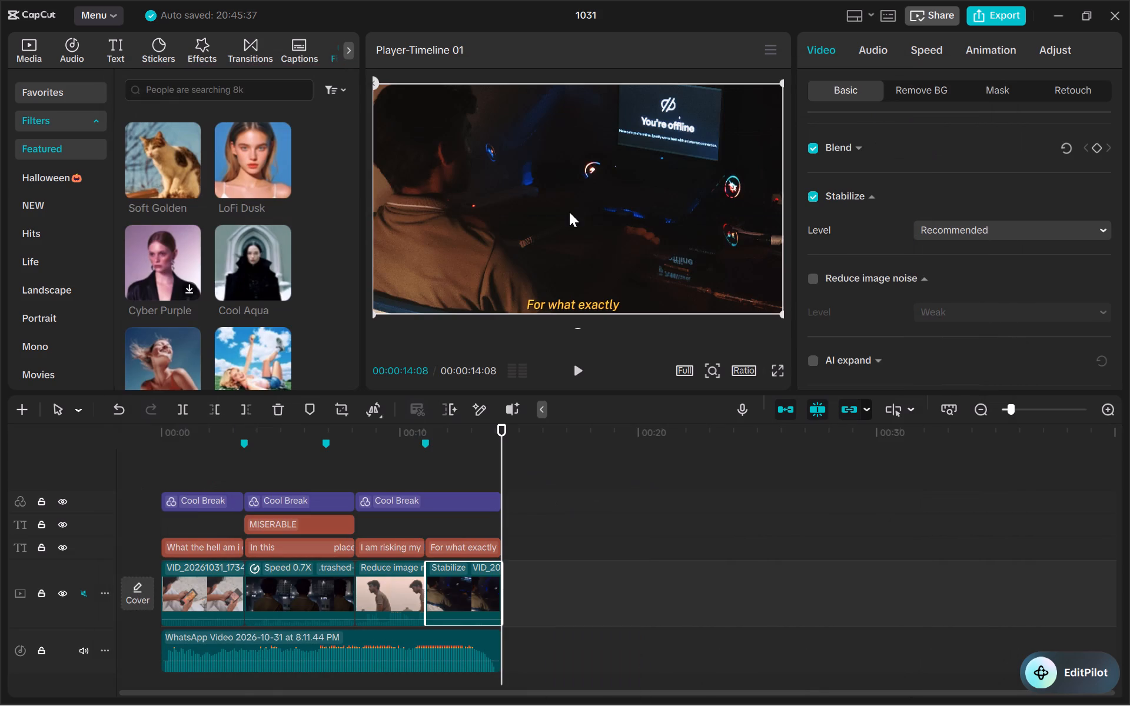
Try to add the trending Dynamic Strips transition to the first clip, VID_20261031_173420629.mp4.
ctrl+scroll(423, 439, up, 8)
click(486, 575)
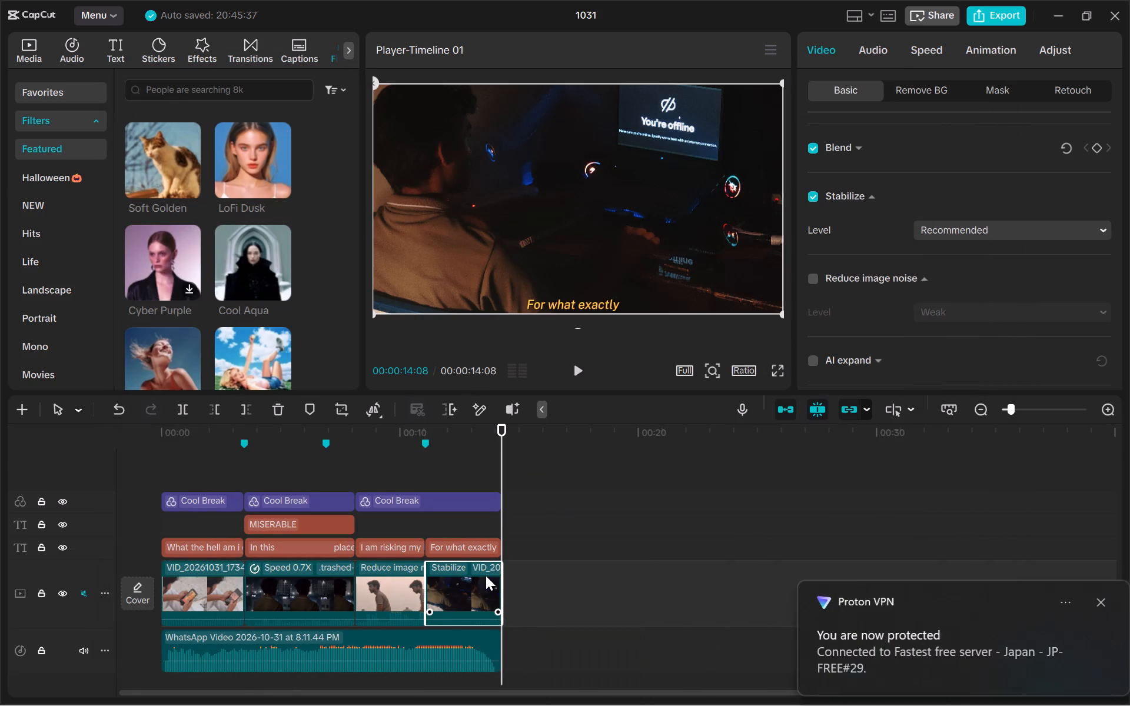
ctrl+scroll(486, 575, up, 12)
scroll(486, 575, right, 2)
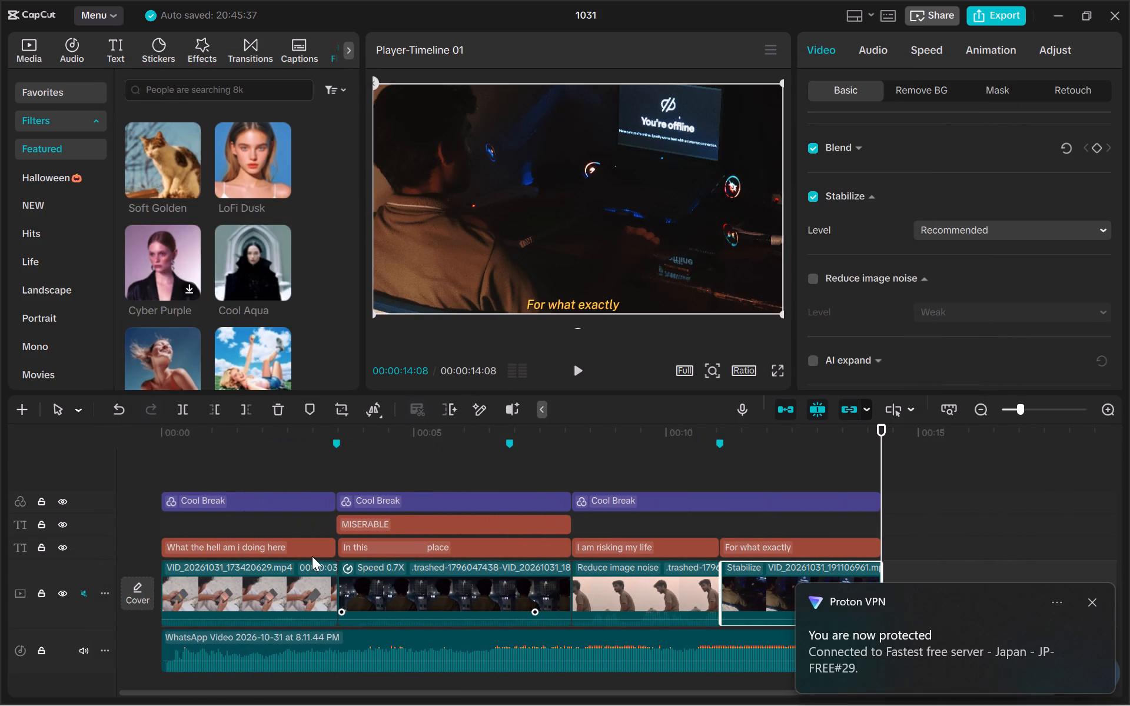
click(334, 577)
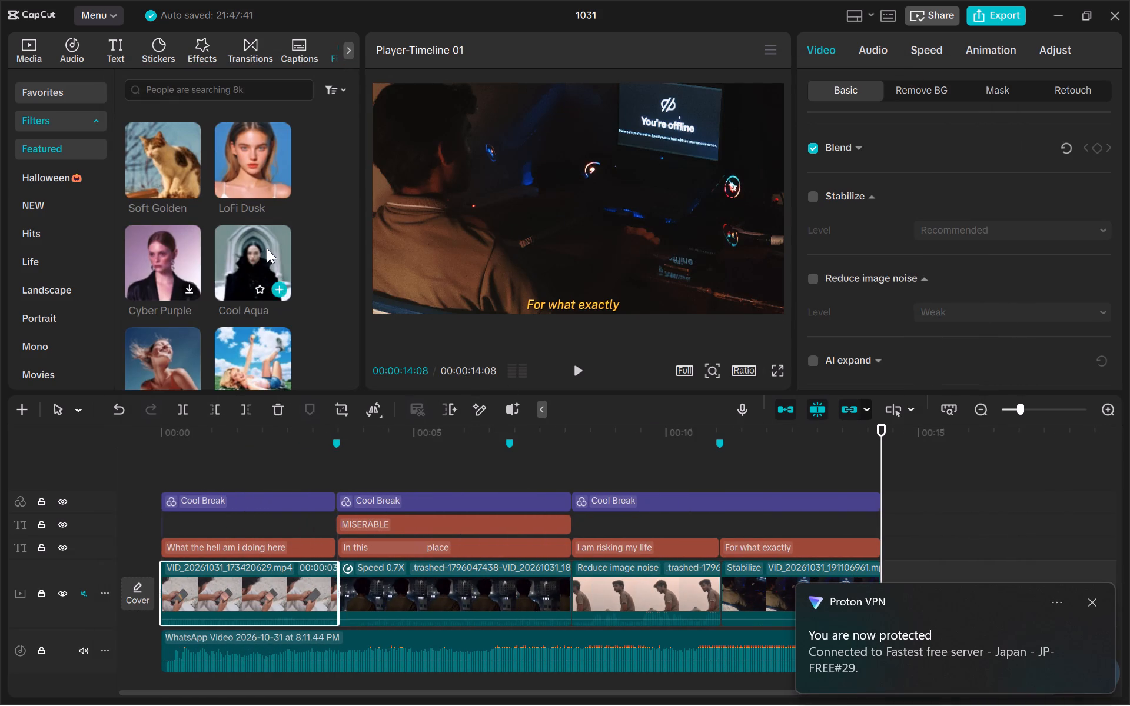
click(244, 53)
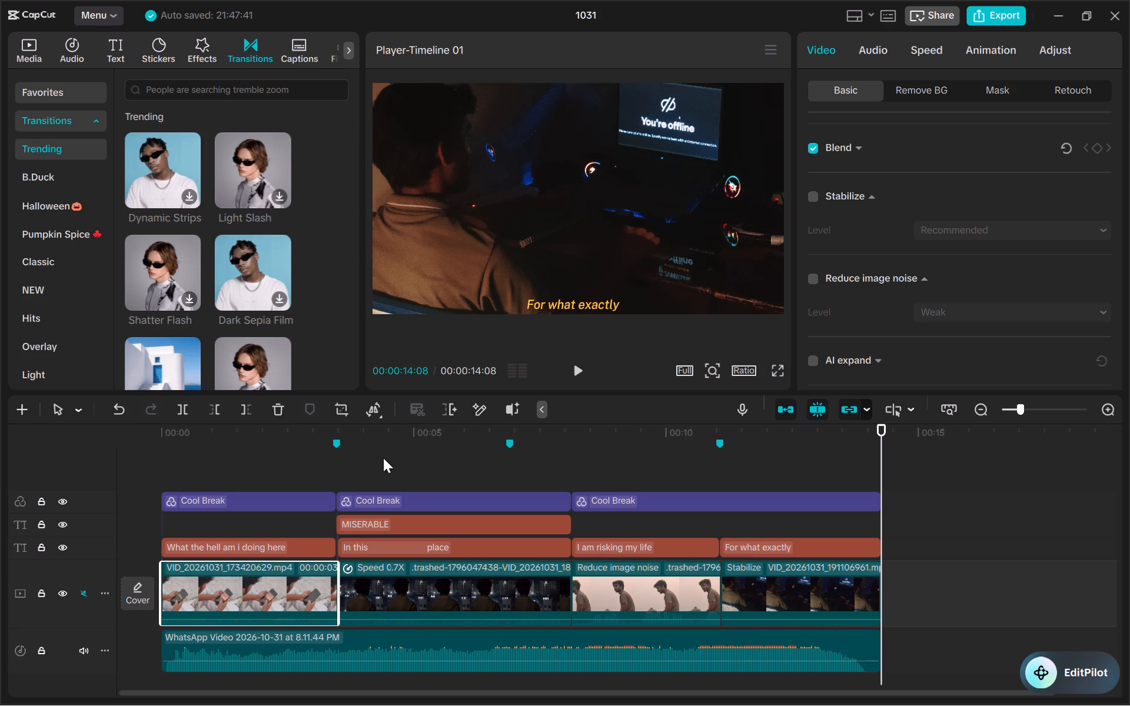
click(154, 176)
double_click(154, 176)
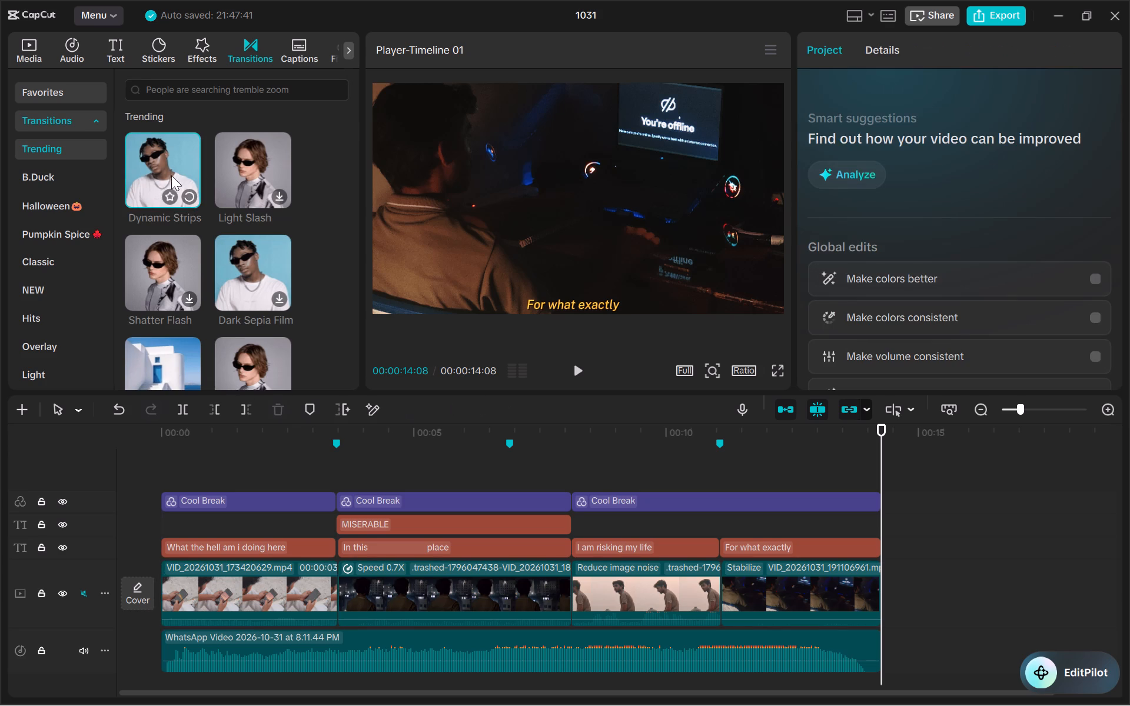
At the cut between the first and second clips, preview the Dynamic Strips, Light Slash, Shatter Flash and Dark Sepia Film transitions.
click(340, 435)
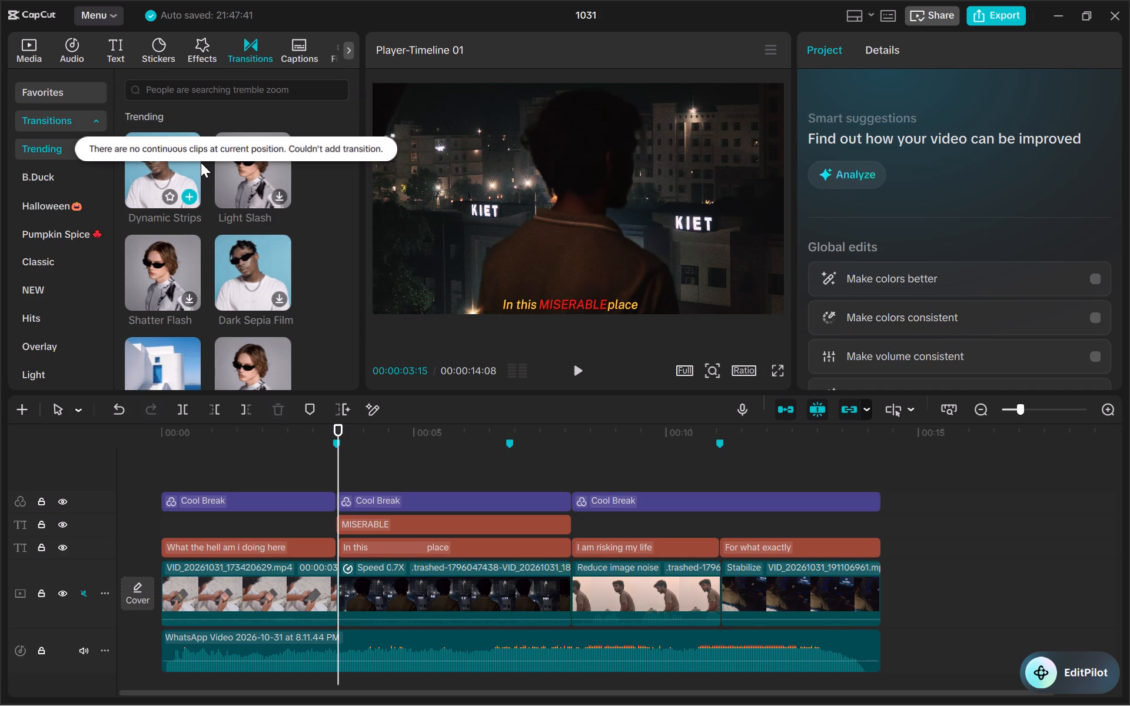
double_click(181, 178)
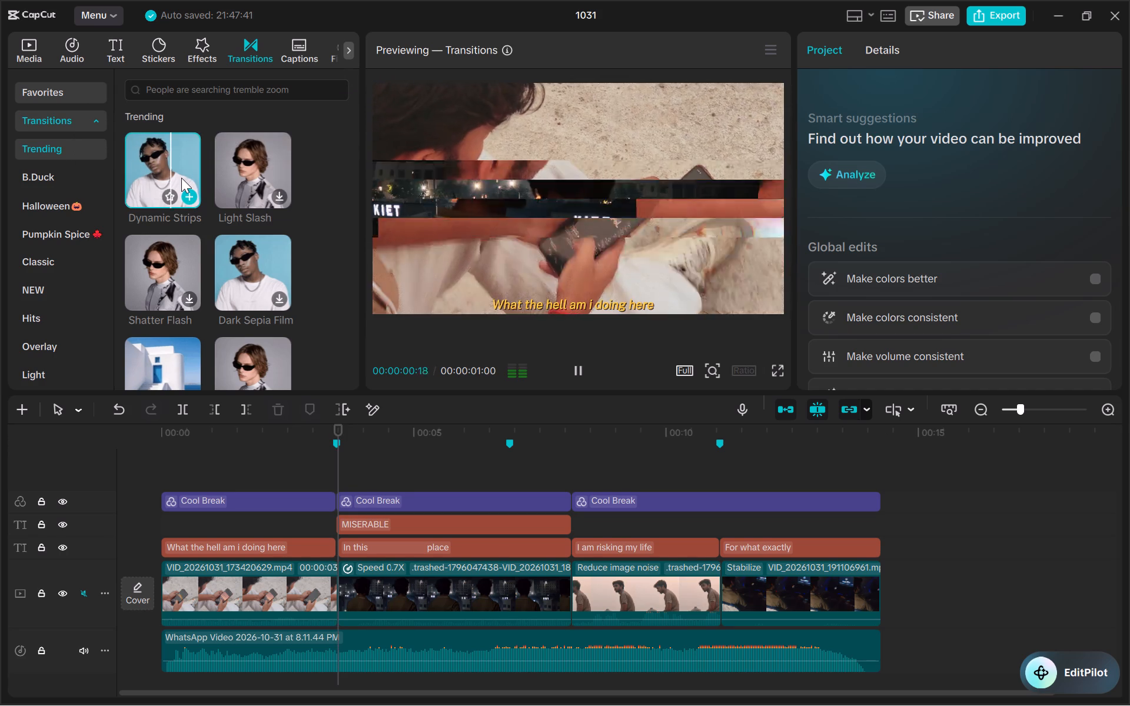
double_click(229, 169)
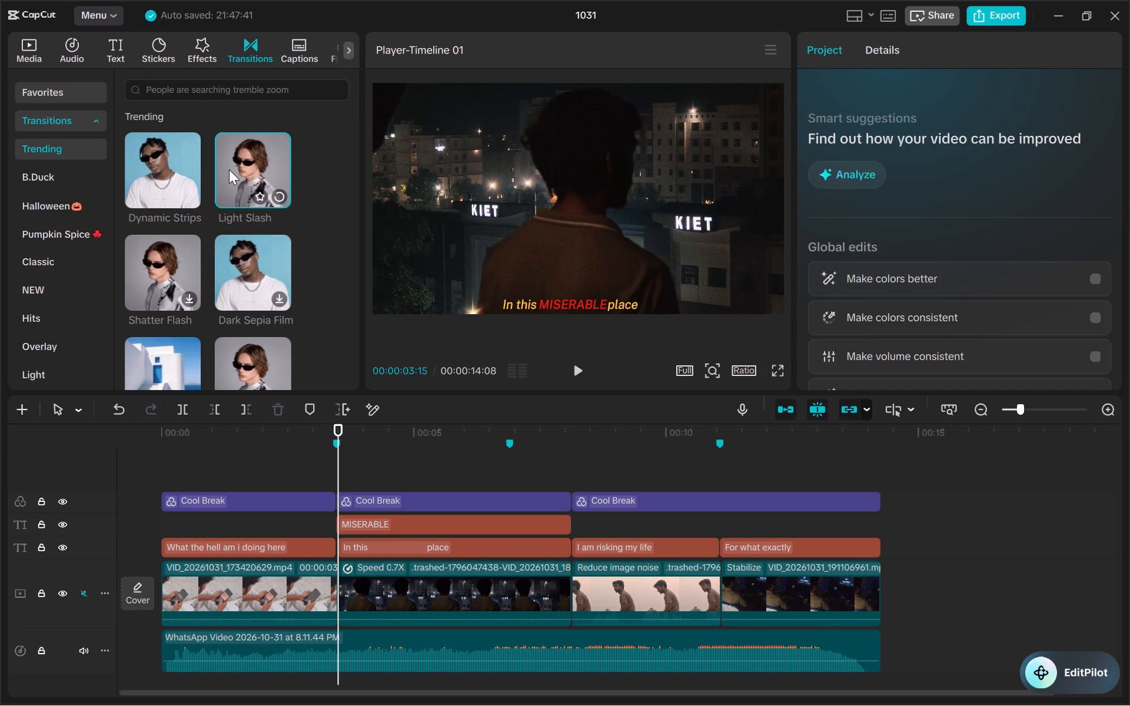
double_click(175, 260)
double_click(252, 257)
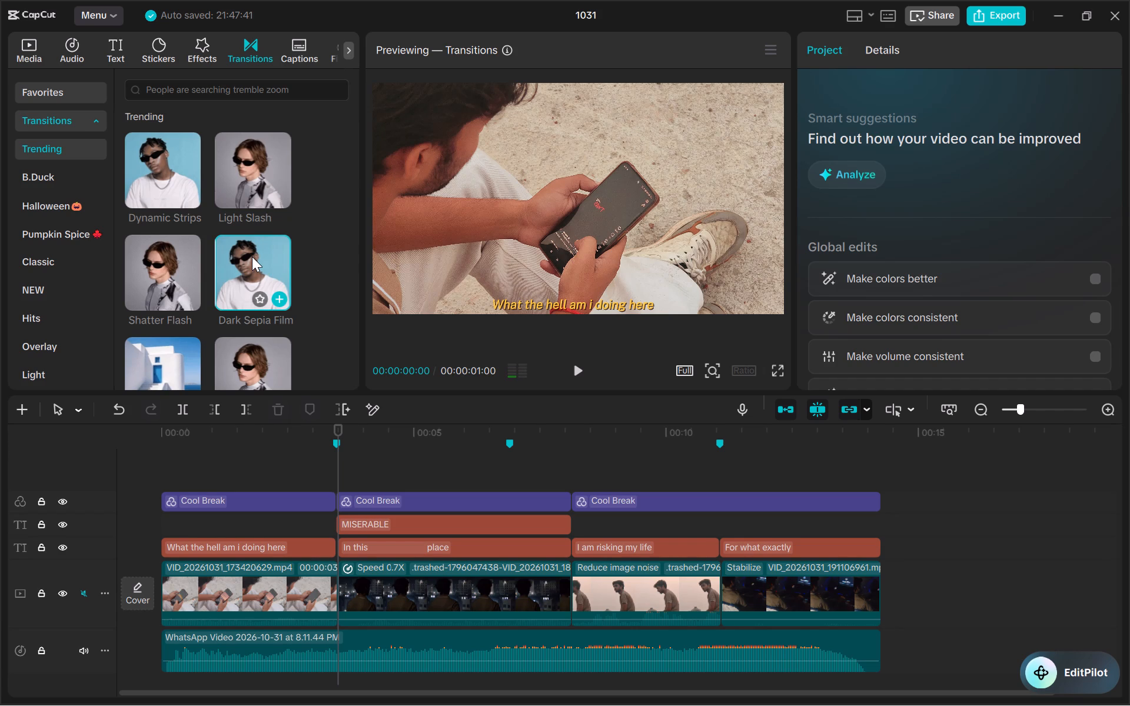
double_click(237, 170)
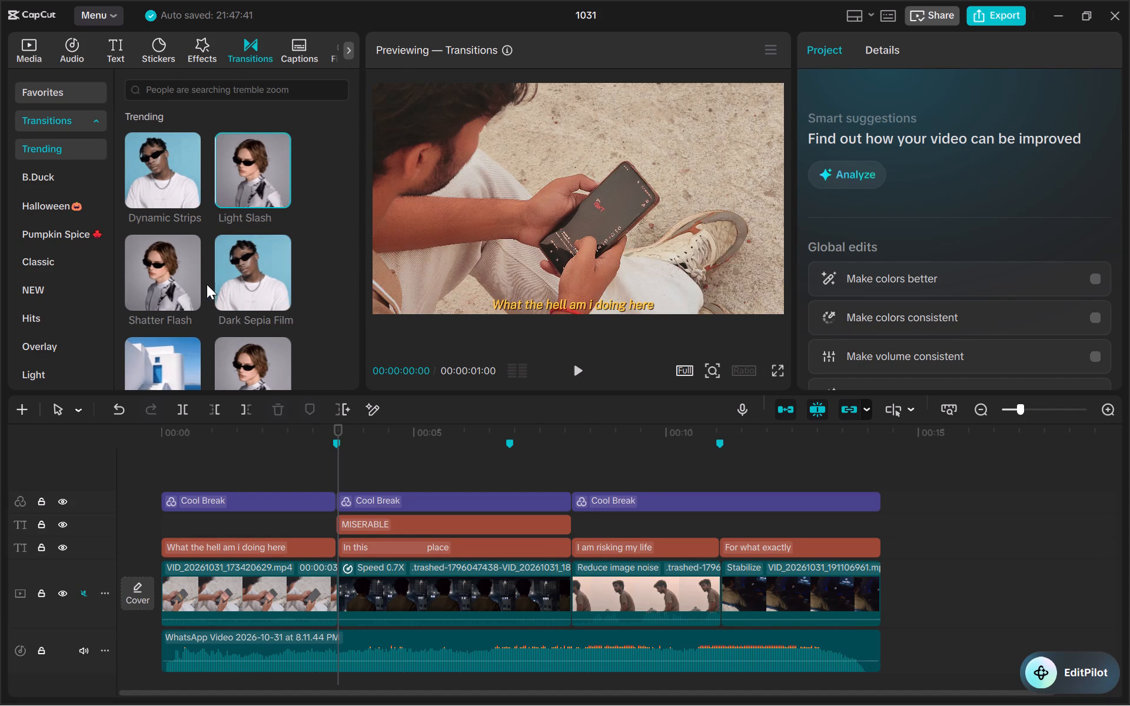
Compare the Shatter Flash and Dark Sepia Film transitions by previewing each repeatedly at the first cut.
double_click(171, 275)
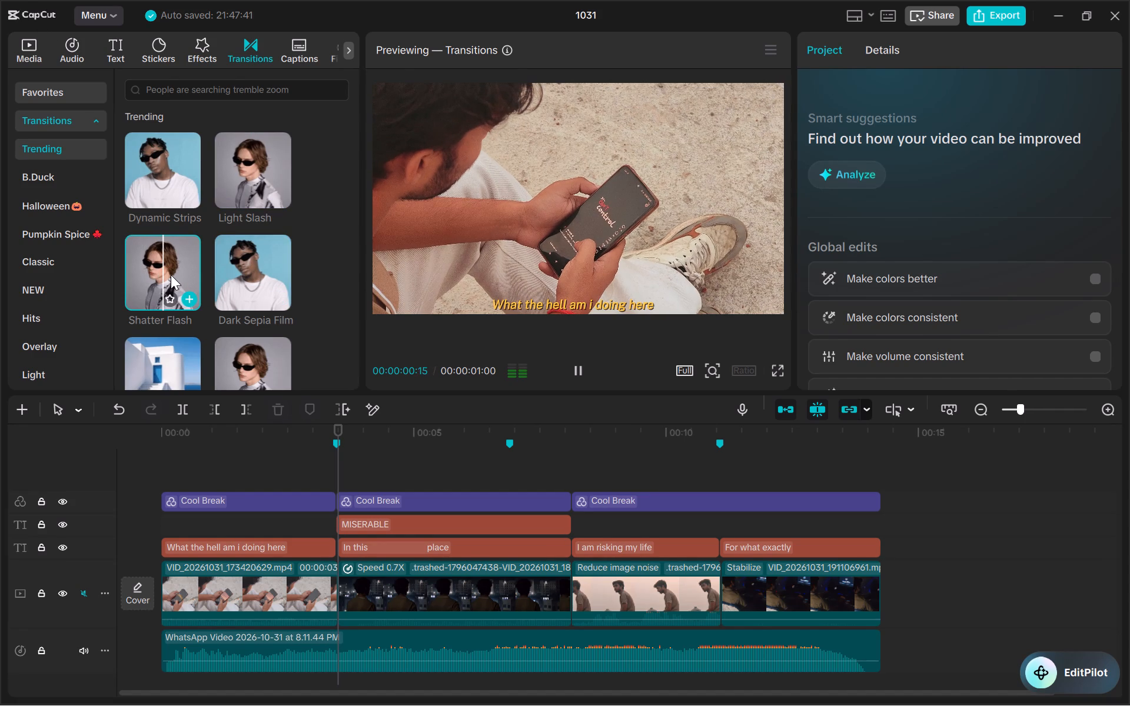
click(162, 275)
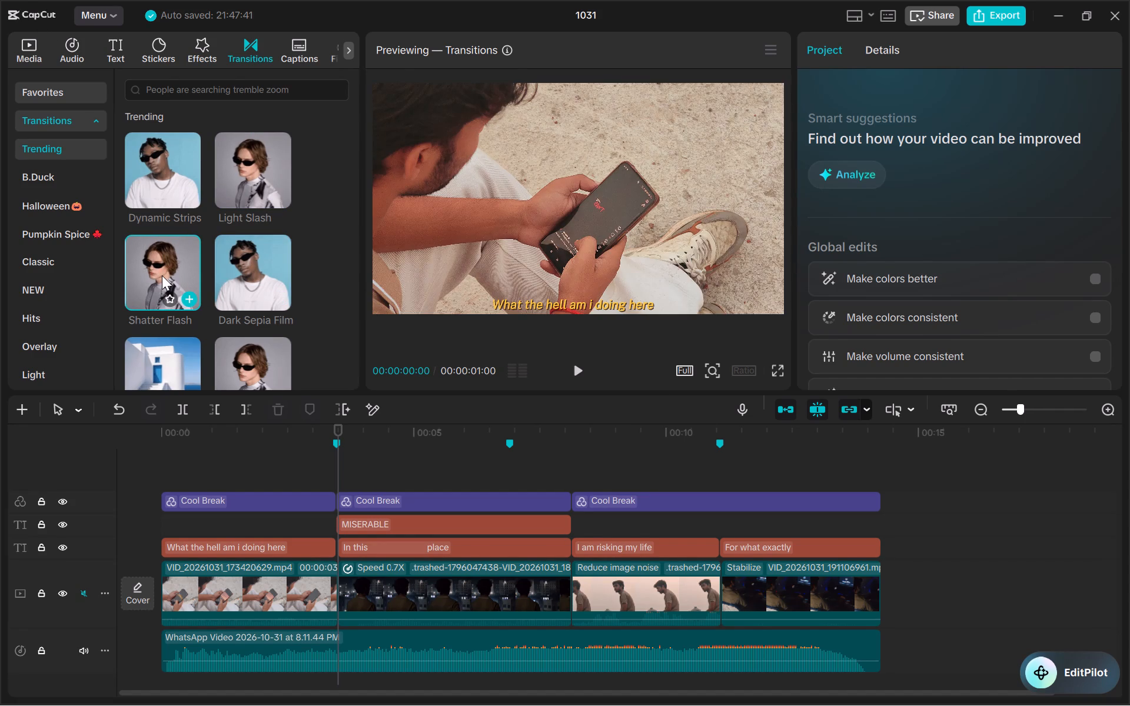
double_click(162, 275)
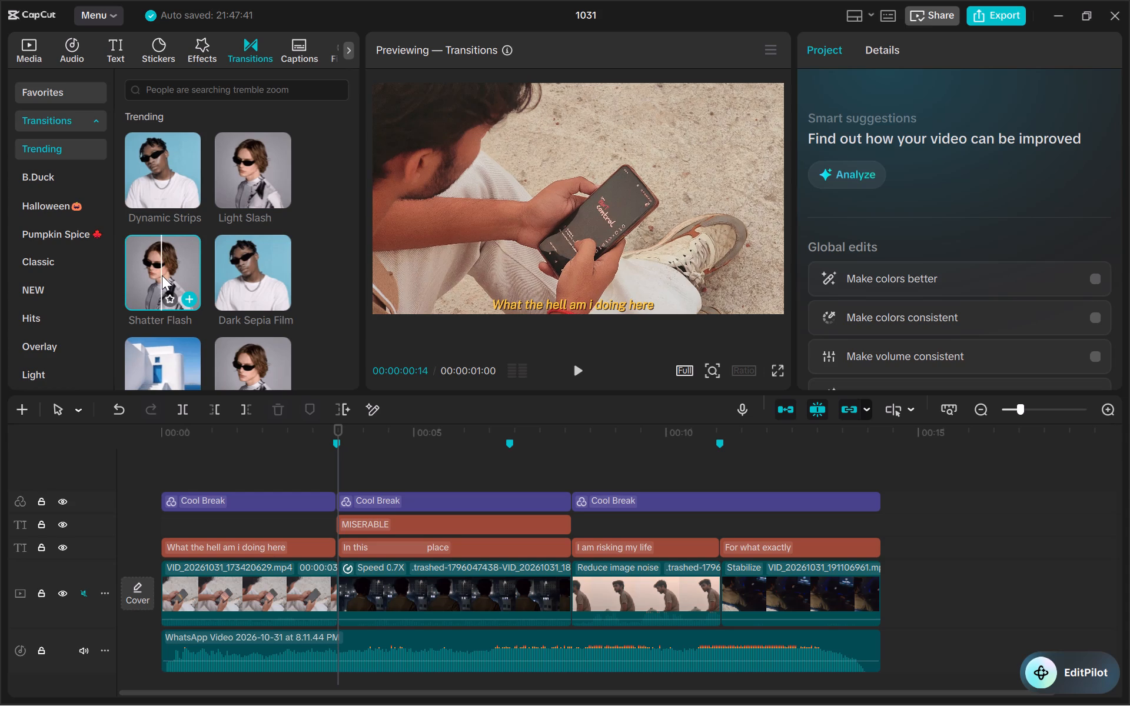
double_click(145, 275)
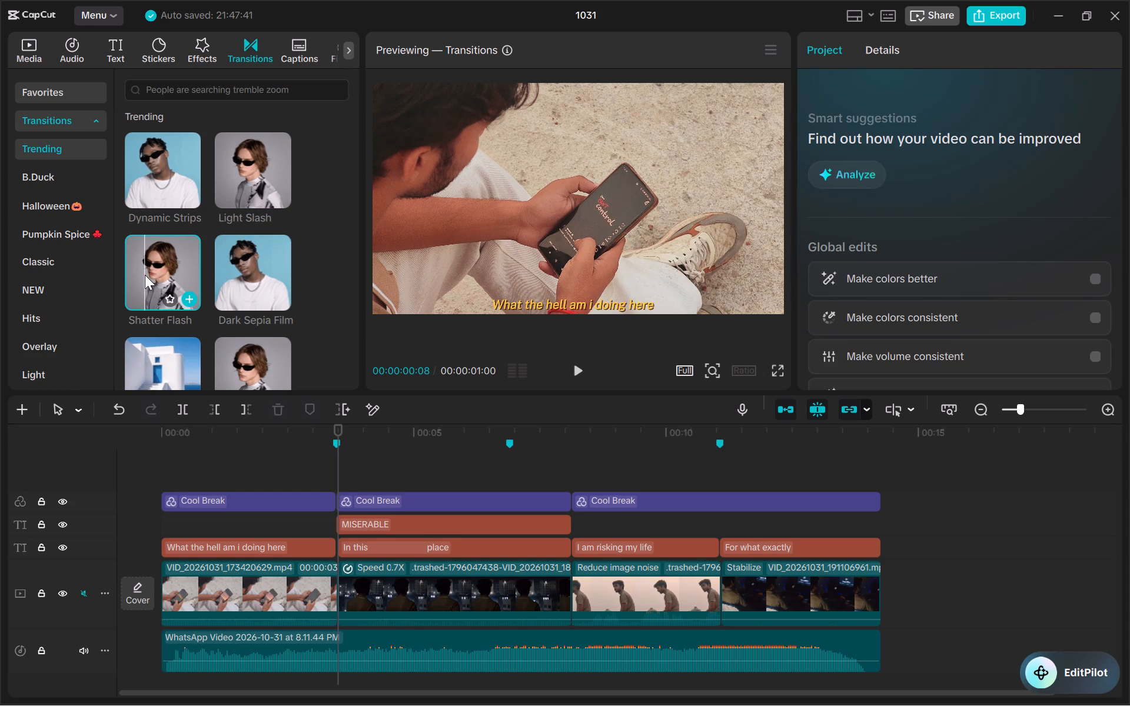
click(235, 257)
double_click(235, 257)
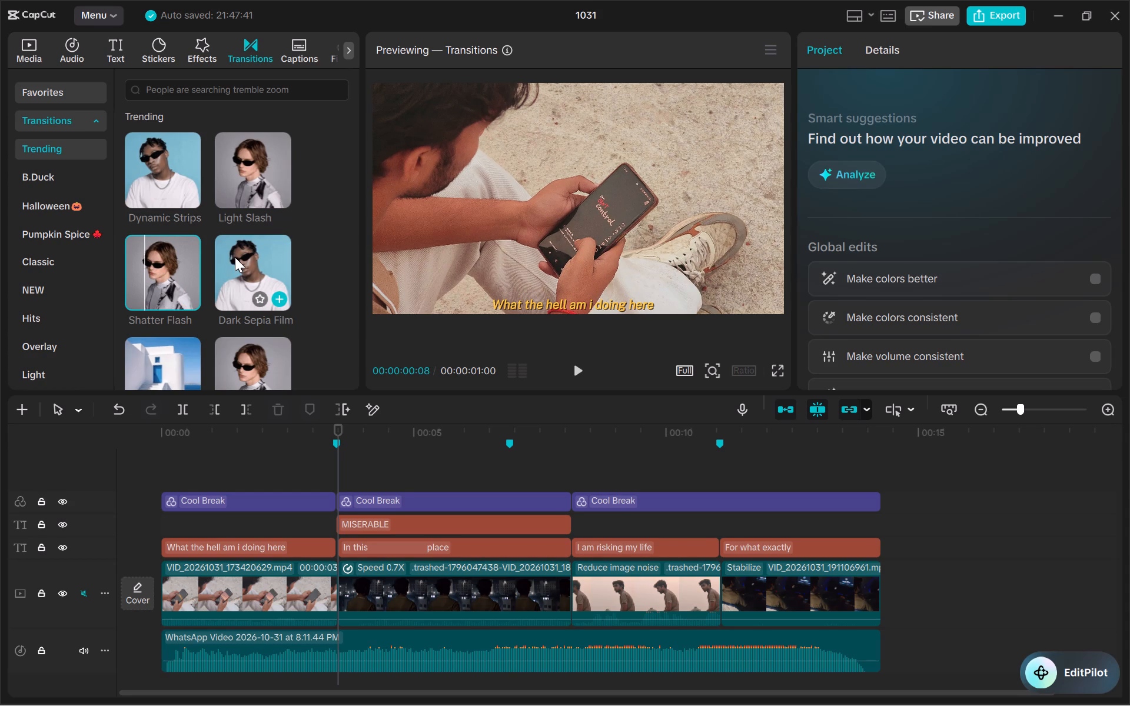
double_click(173, 268)
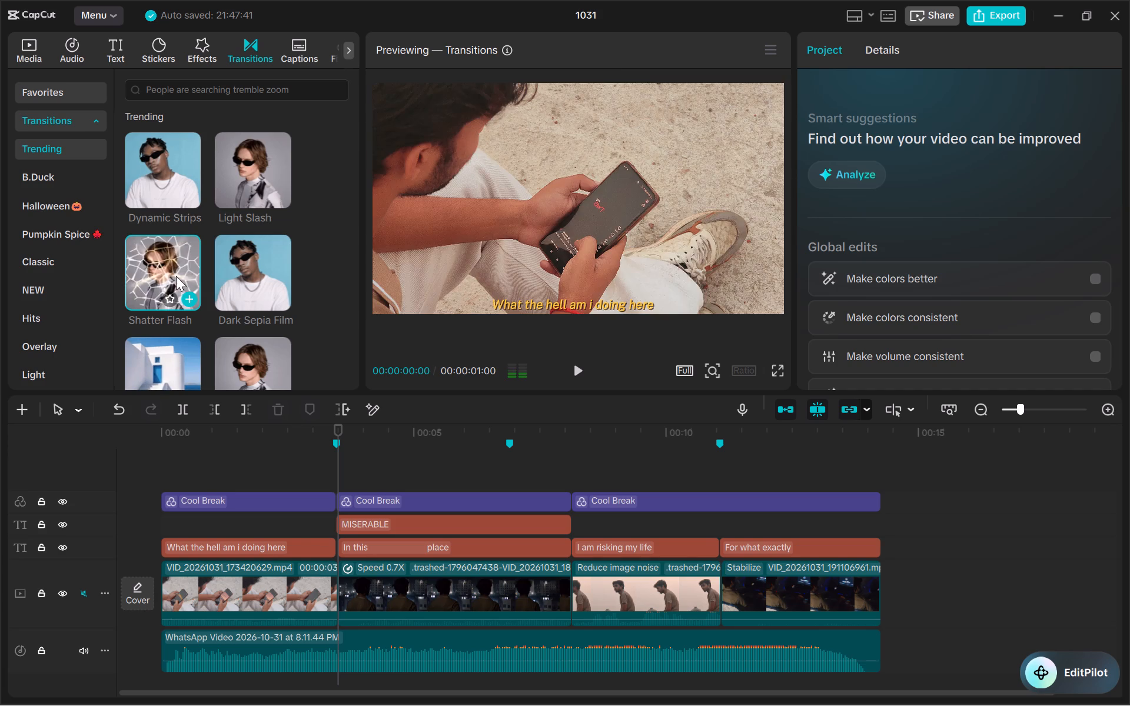
double_click(245, 274)
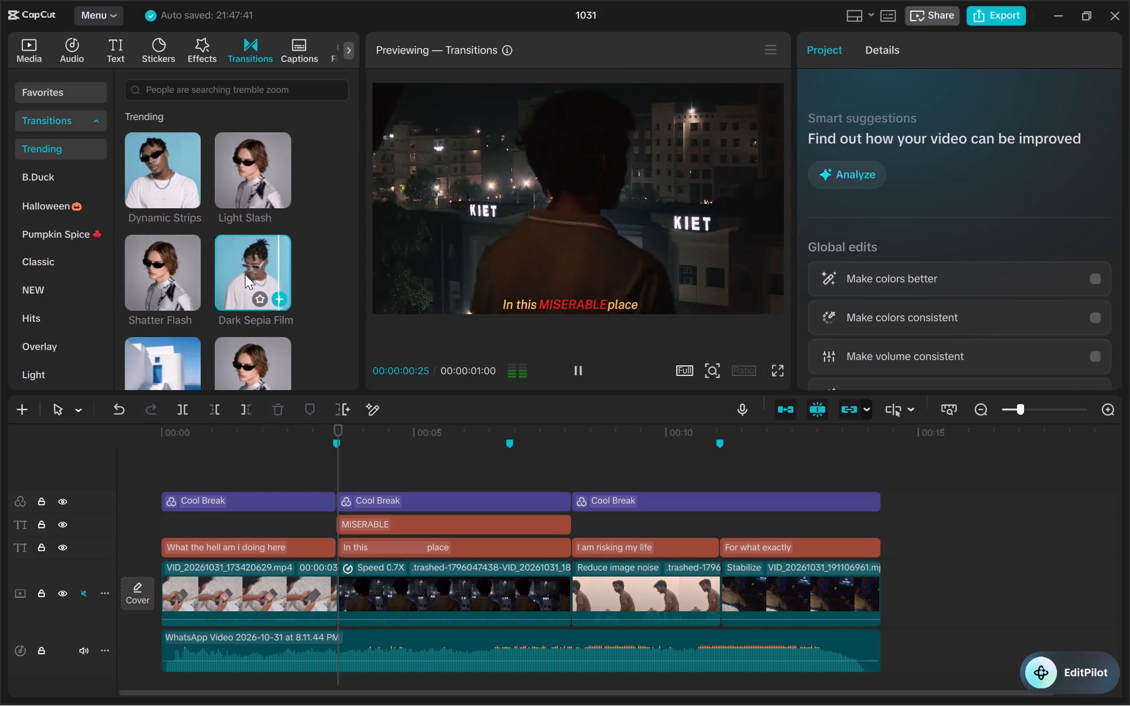
Preview the trending Revers...e Shot, Stone Pixel, Wall Flip, Spider Silk and B.Duck Berries transitions at the cut between the first two clips.
scroll(245, 274, down, 1)
double_click(154, 279)
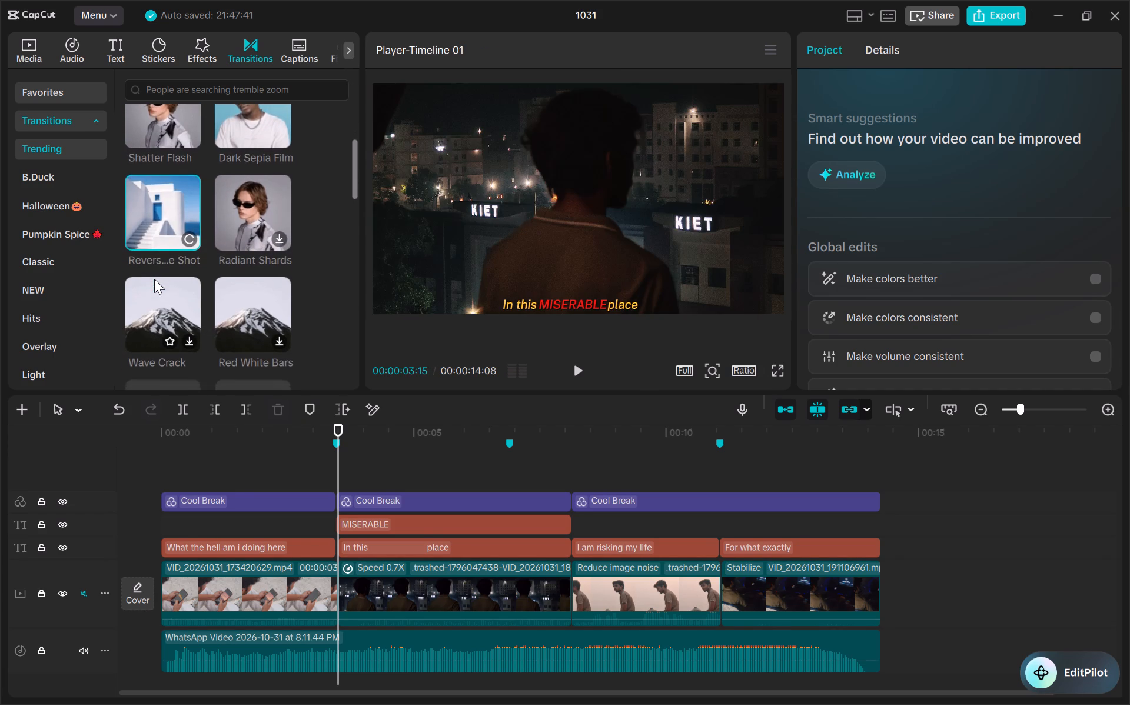
scroll(248, 301, down, 1)
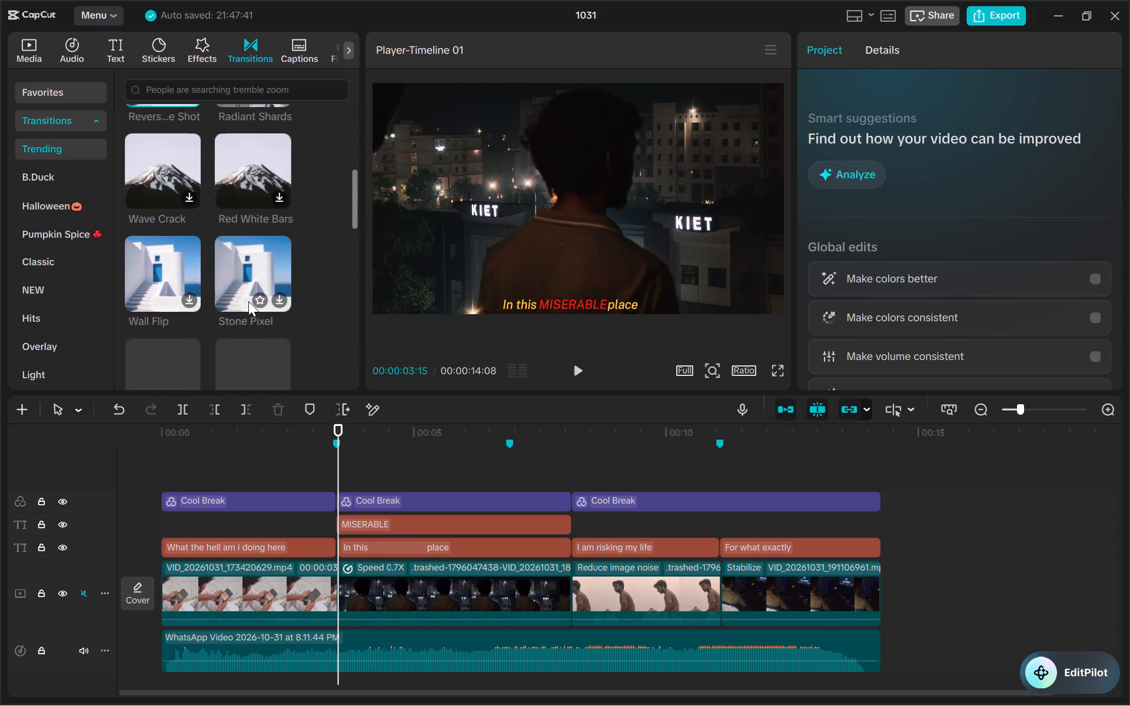
scroll(248, 301, down, 1)
double_click(238, 284)
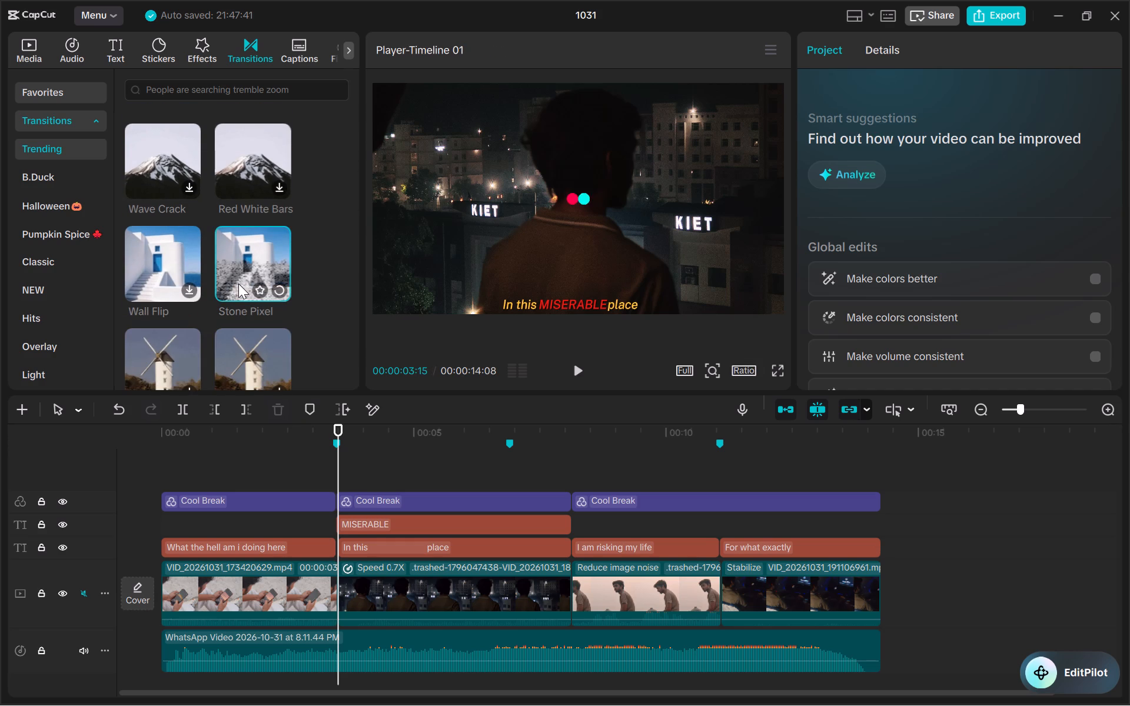
double_click(158, 269)
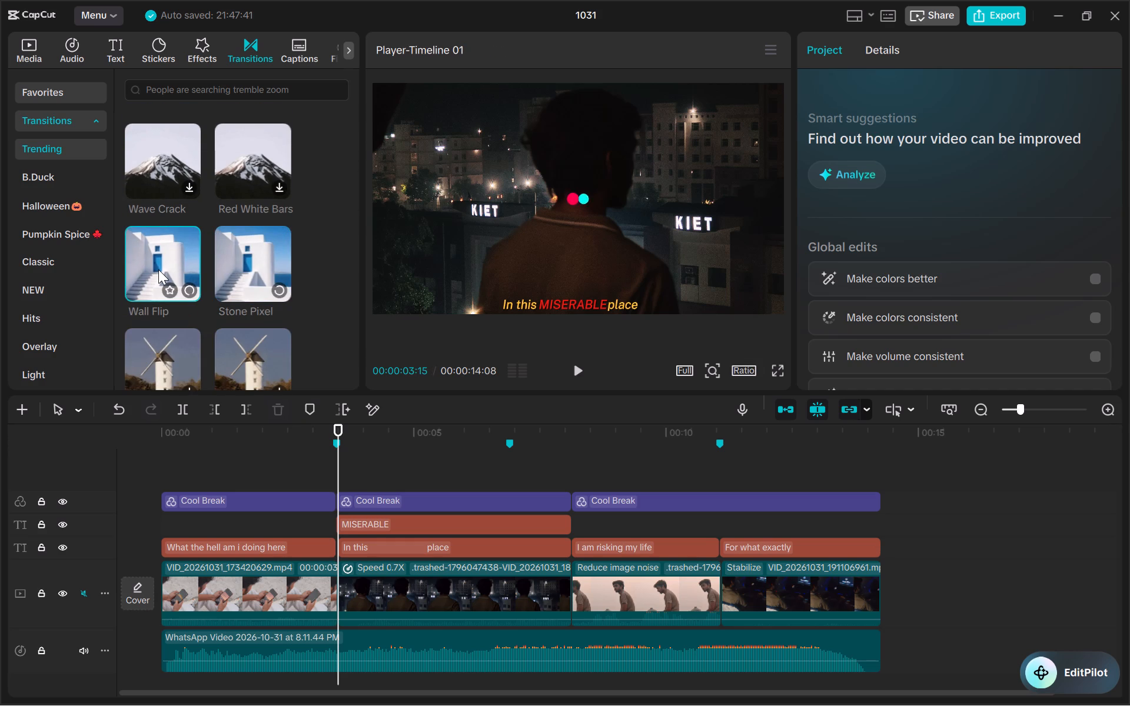
scroll(158, 269, down, 1)
double_click(158, 328)
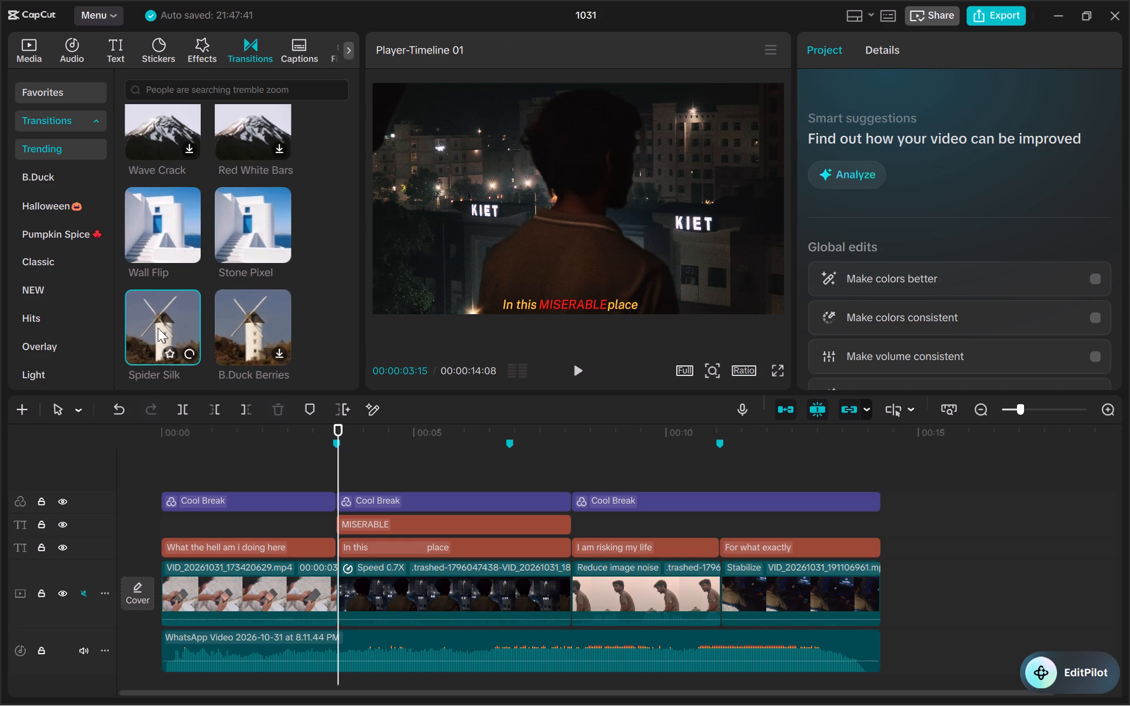
double_click(237, 314)
scroll(237, 314, down, 1)
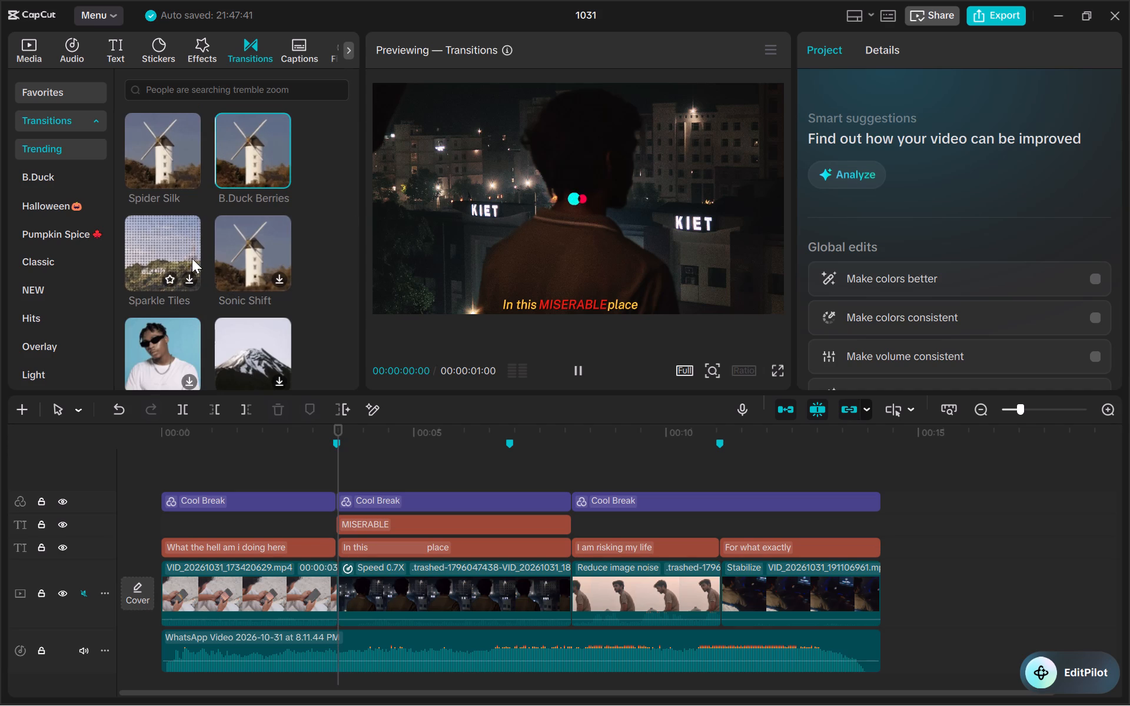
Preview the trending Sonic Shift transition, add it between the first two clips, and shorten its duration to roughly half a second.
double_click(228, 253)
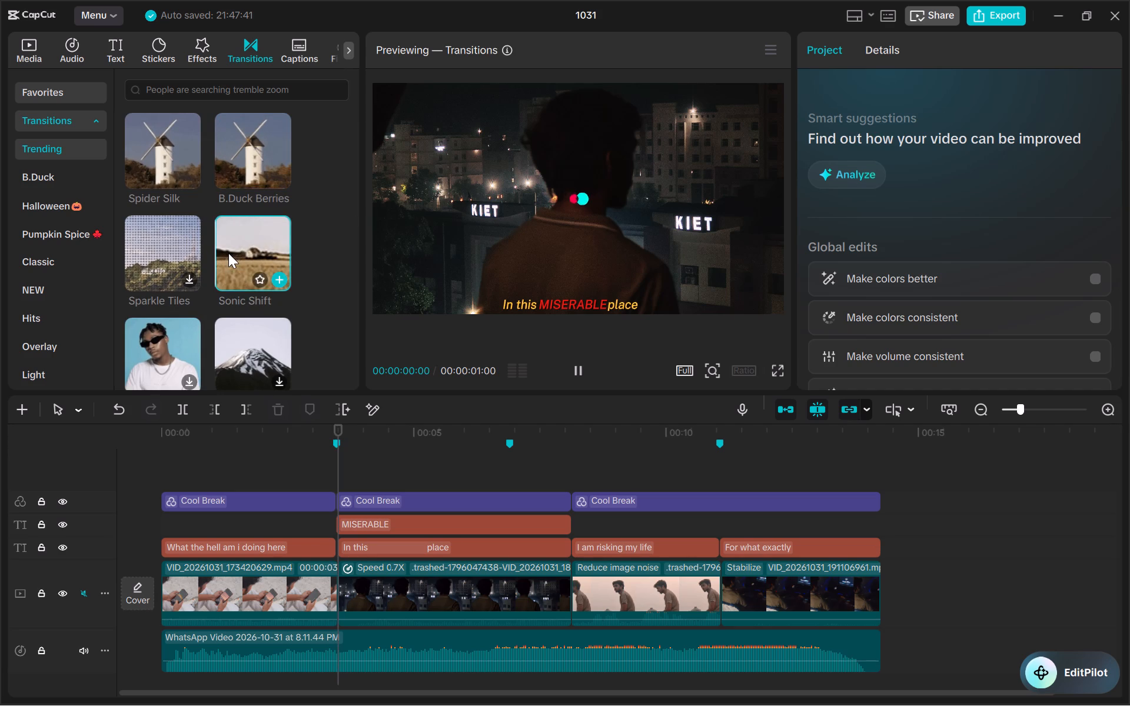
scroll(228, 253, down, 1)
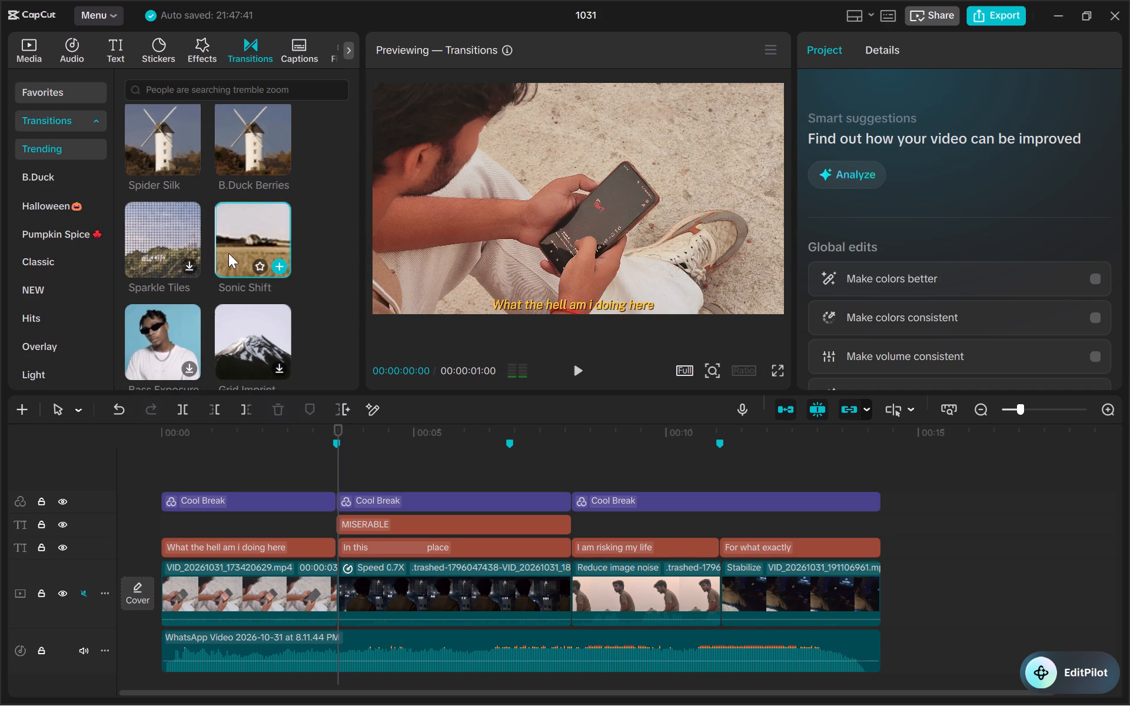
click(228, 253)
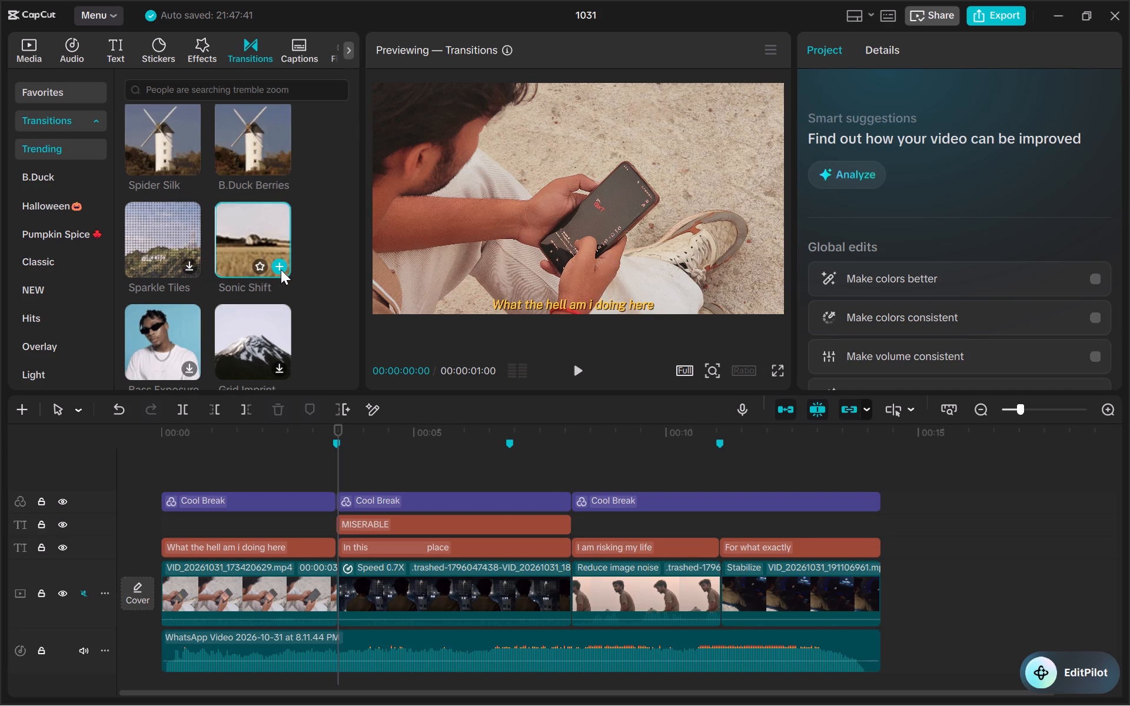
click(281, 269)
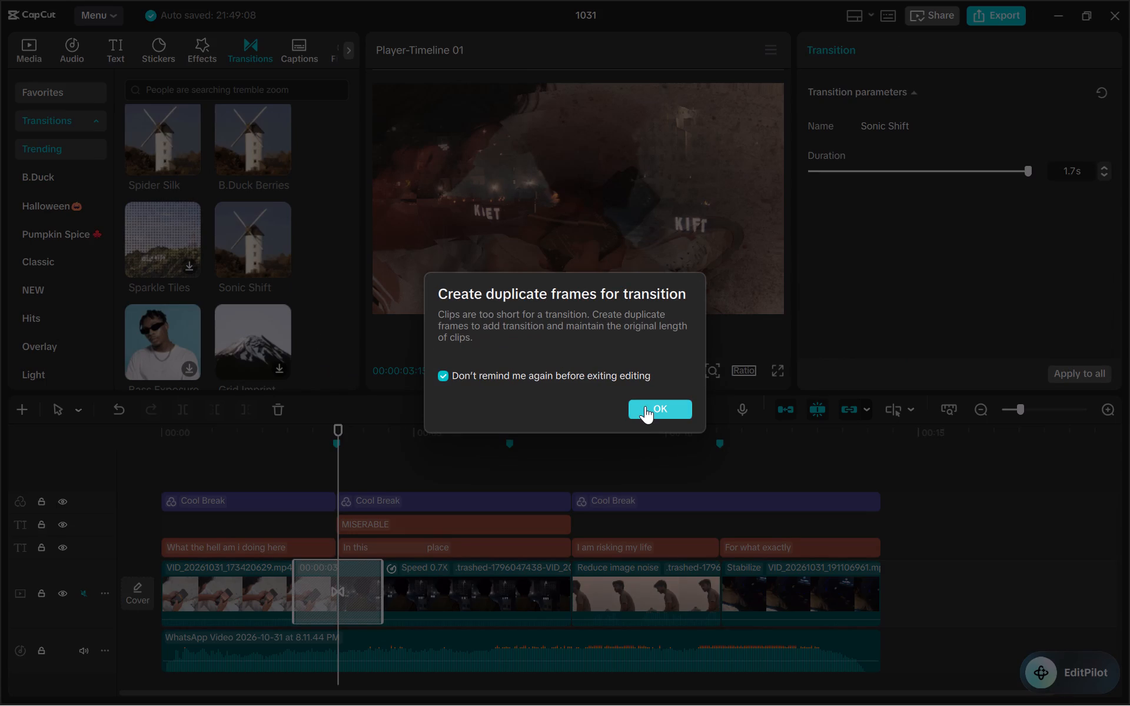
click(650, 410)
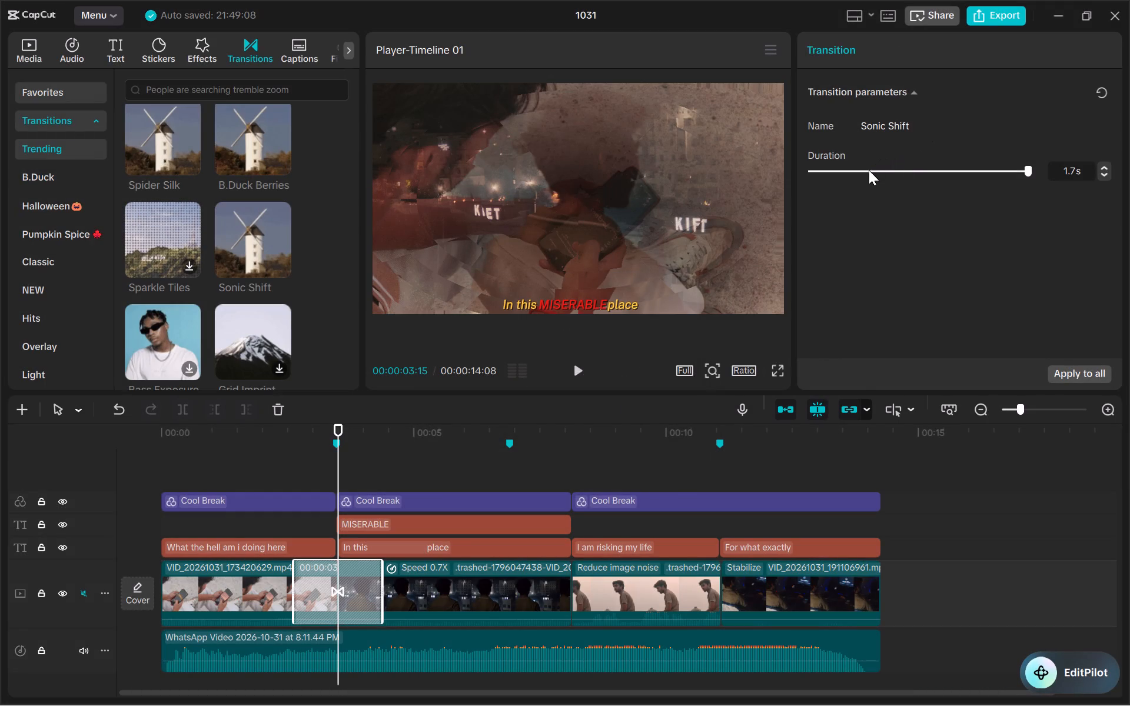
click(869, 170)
Play the timeline from about 2 seconds through the Sonic Shift transition to check how it looks.
click(283, 449)
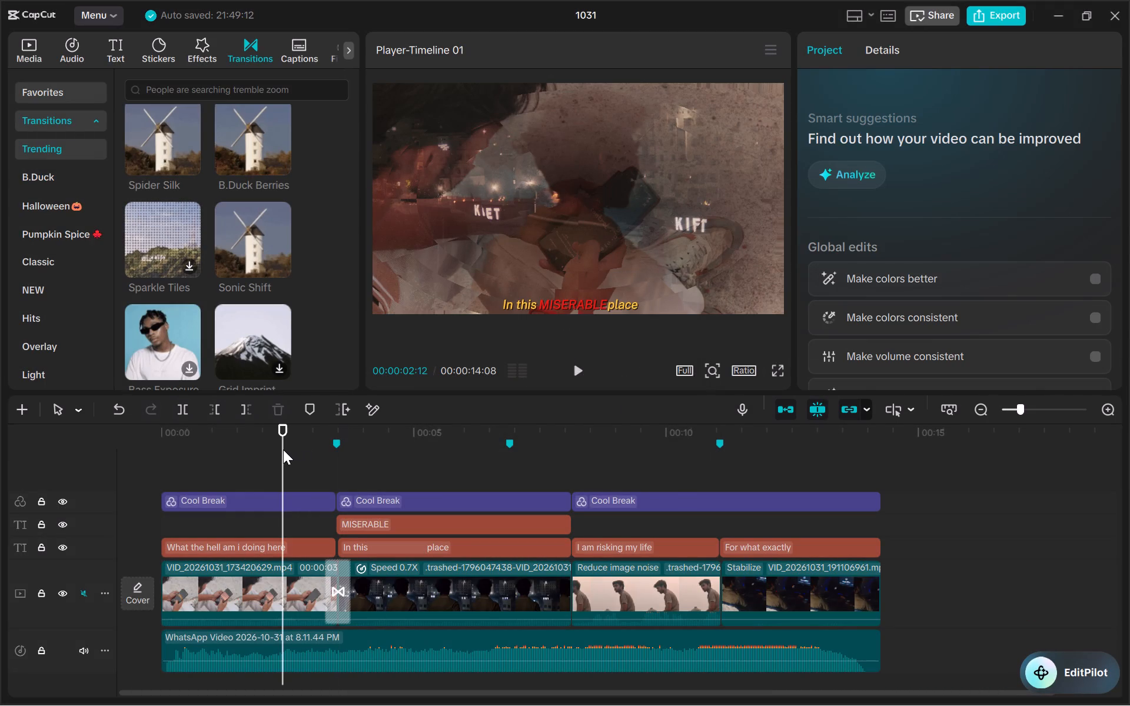
key(space)
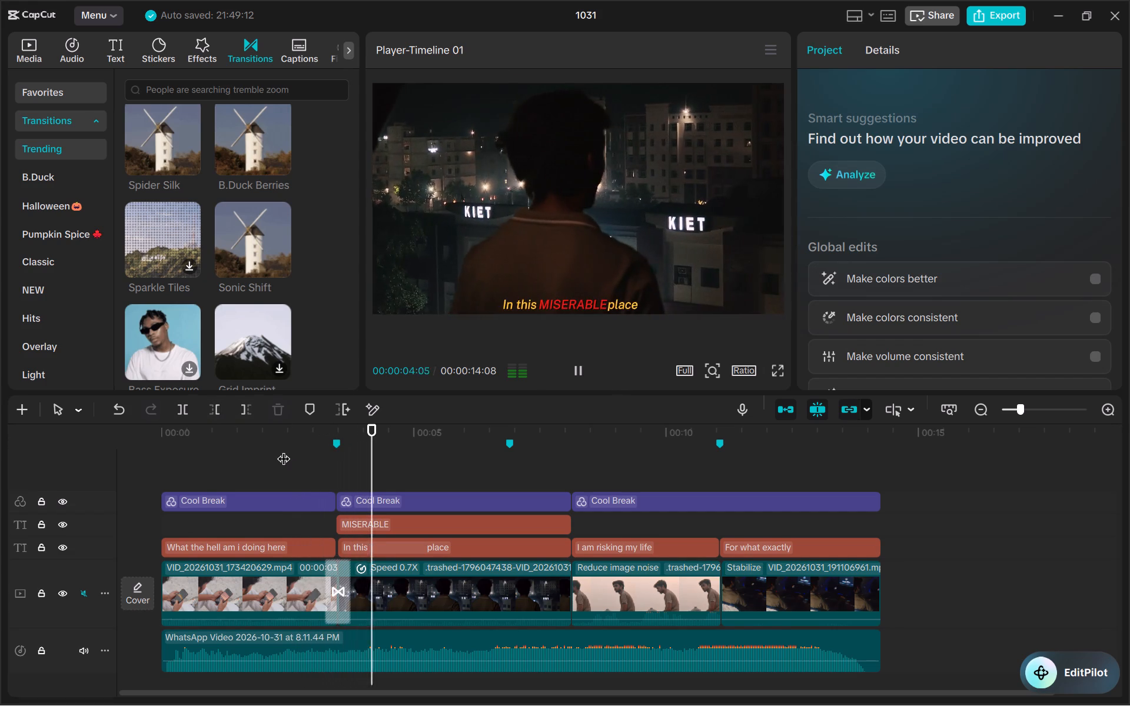
key(space)
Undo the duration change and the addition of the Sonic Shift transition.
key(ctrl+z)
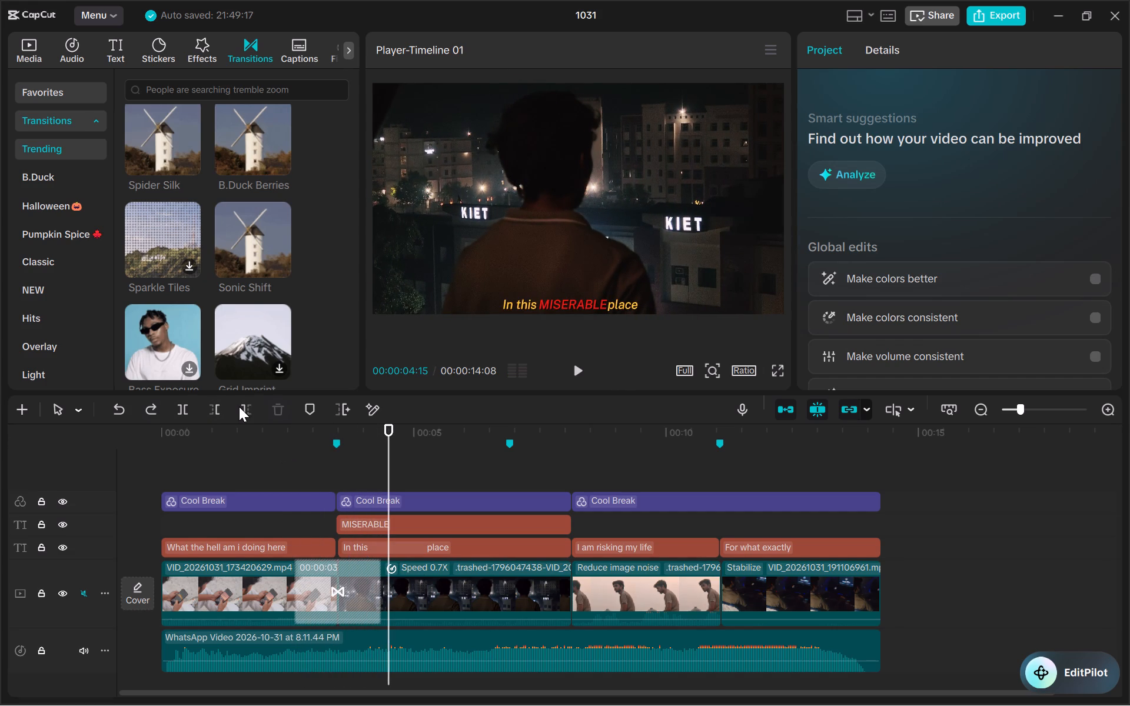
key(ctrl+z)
Preview further trending transitions at the first cut: Pink Halation, Cross Unfold, Heated Signal, Bulge Impact and LED Dissipate.
scroll(146, 312, down, 1)
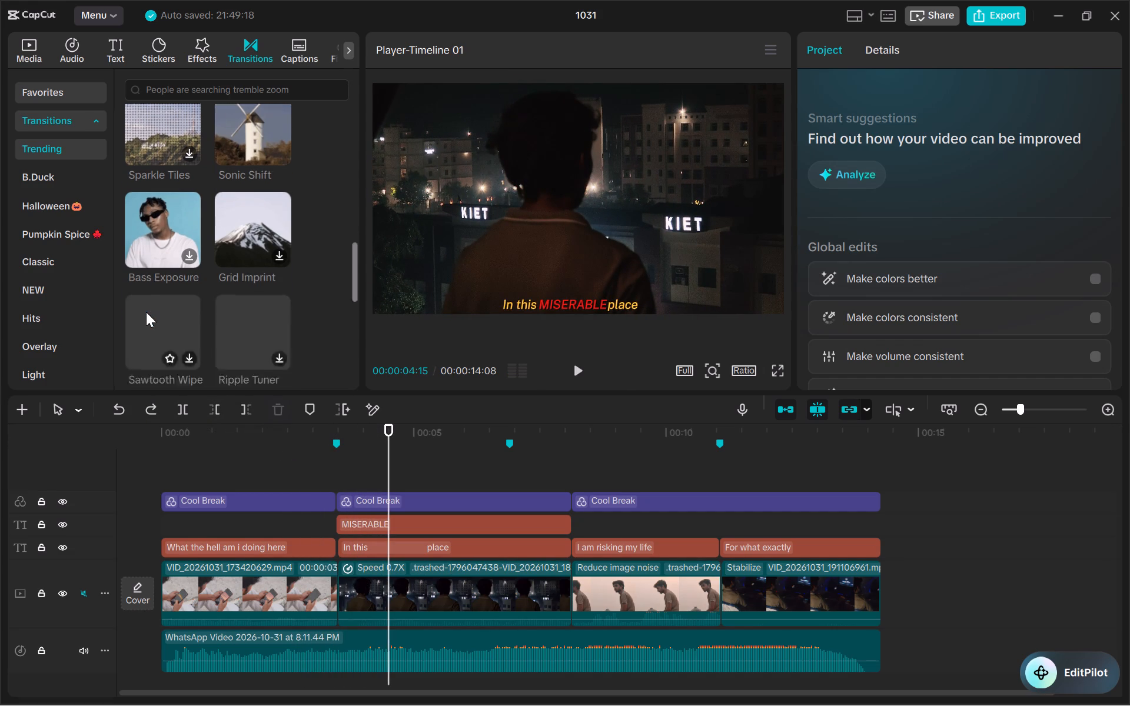
scroll(146, 312, down, 3)
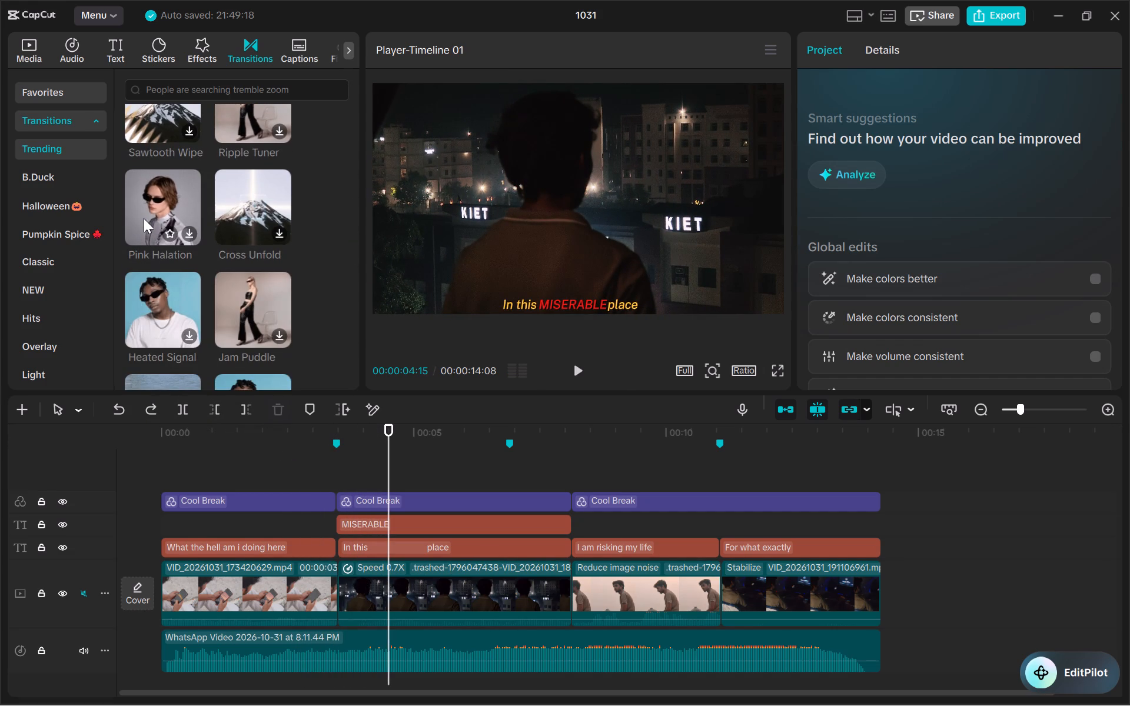
double_click(144, 218)
double_click(254, 195)
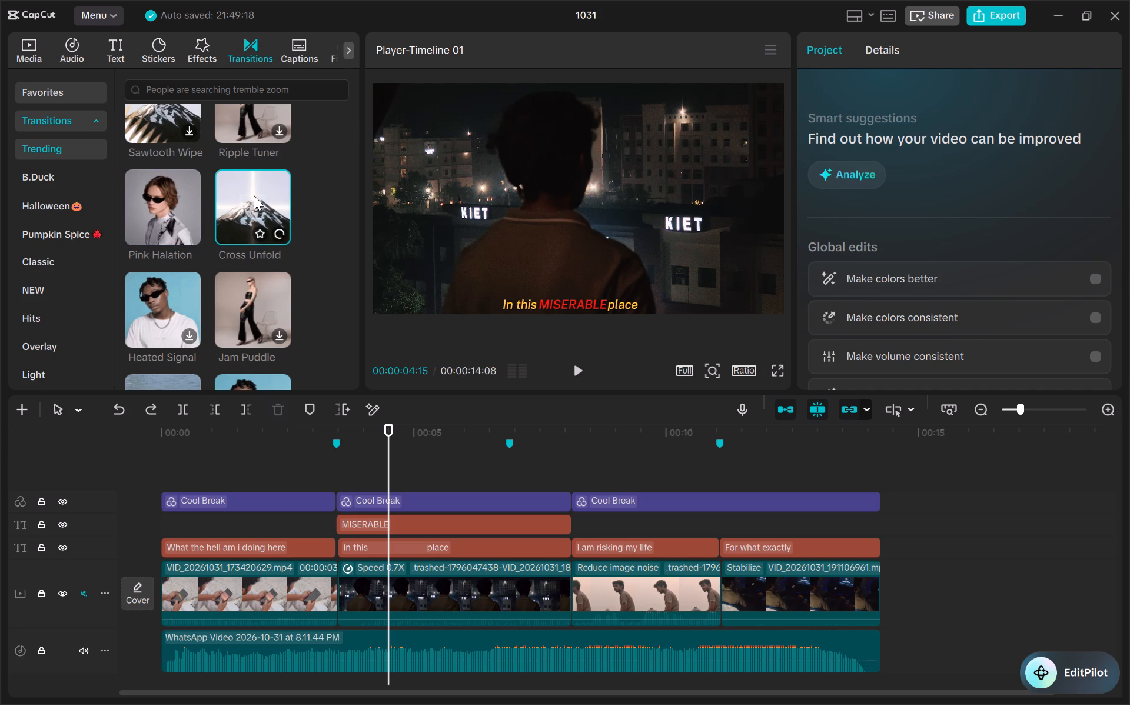
scroll(254, 195, down, 1)
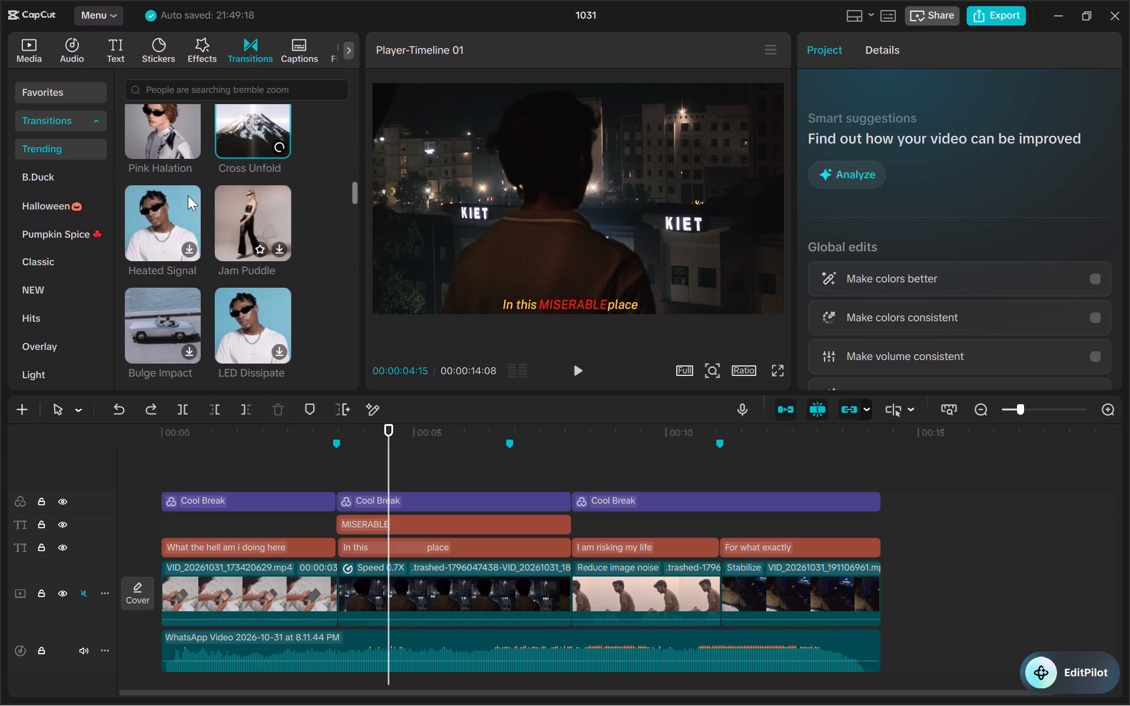
double_click(157, 204)
scroll(157, 204, down, 1)
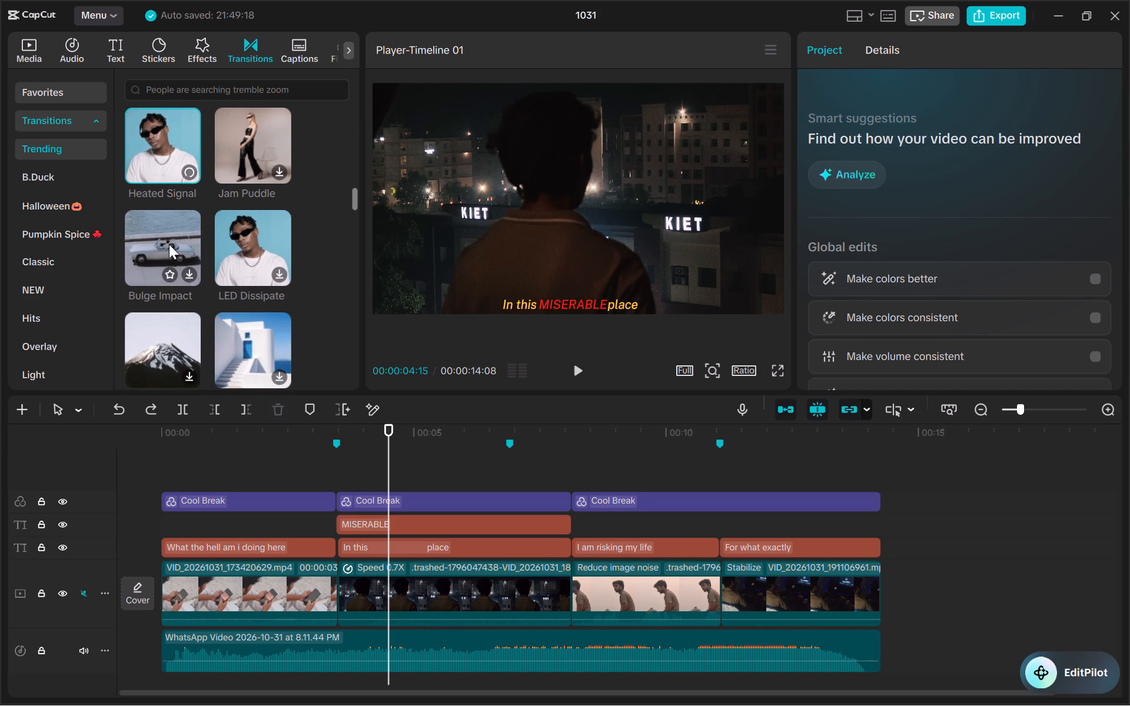
double_click(172, 249)
drag(210, 246, 270, 231)
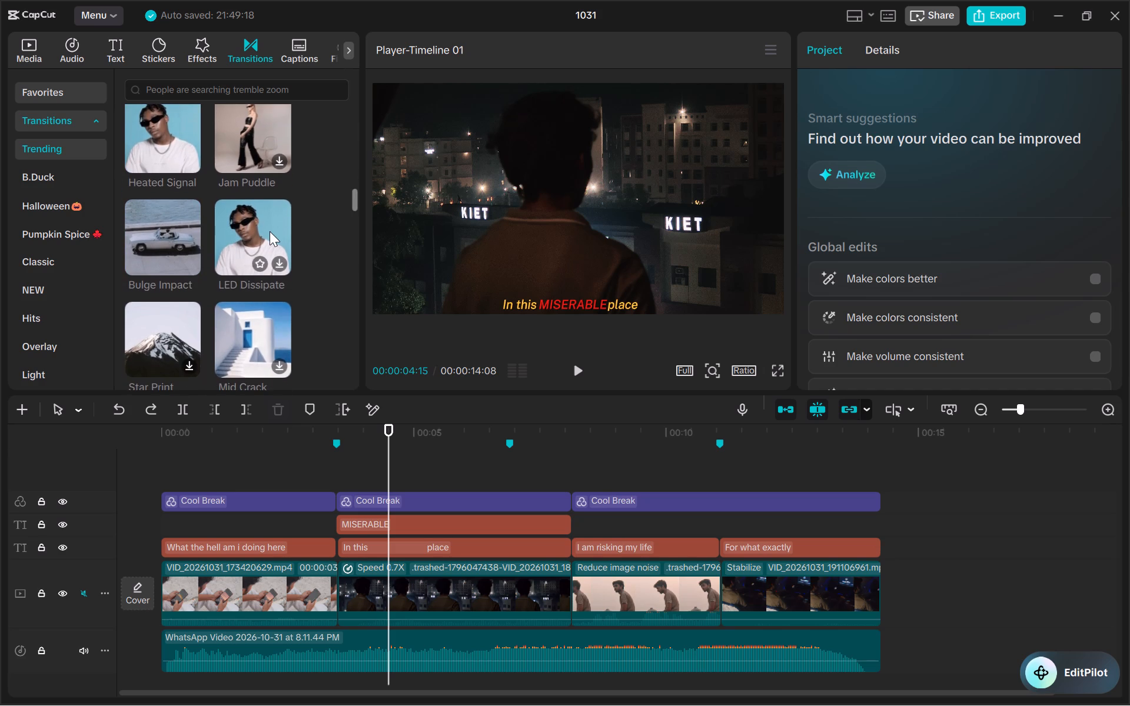
double_click(270, 231)
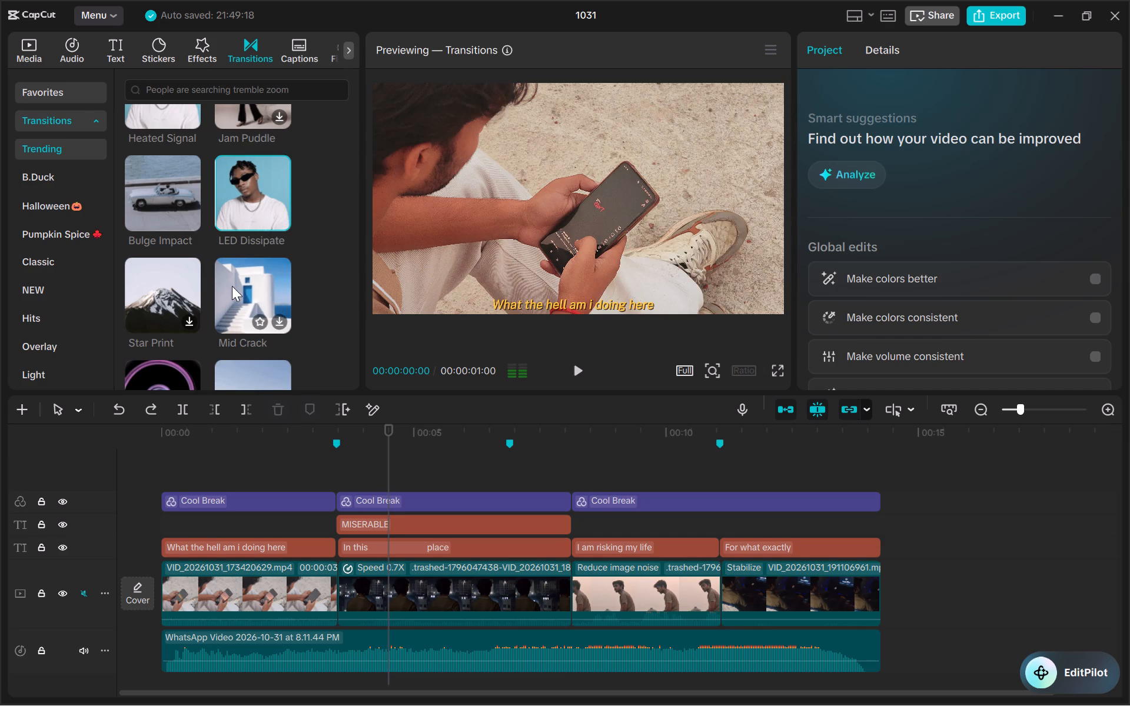
Preview the trending Grid Pops and Red Border transitions at the cut between the first two clips.
scroll(141, 313, down, 3)
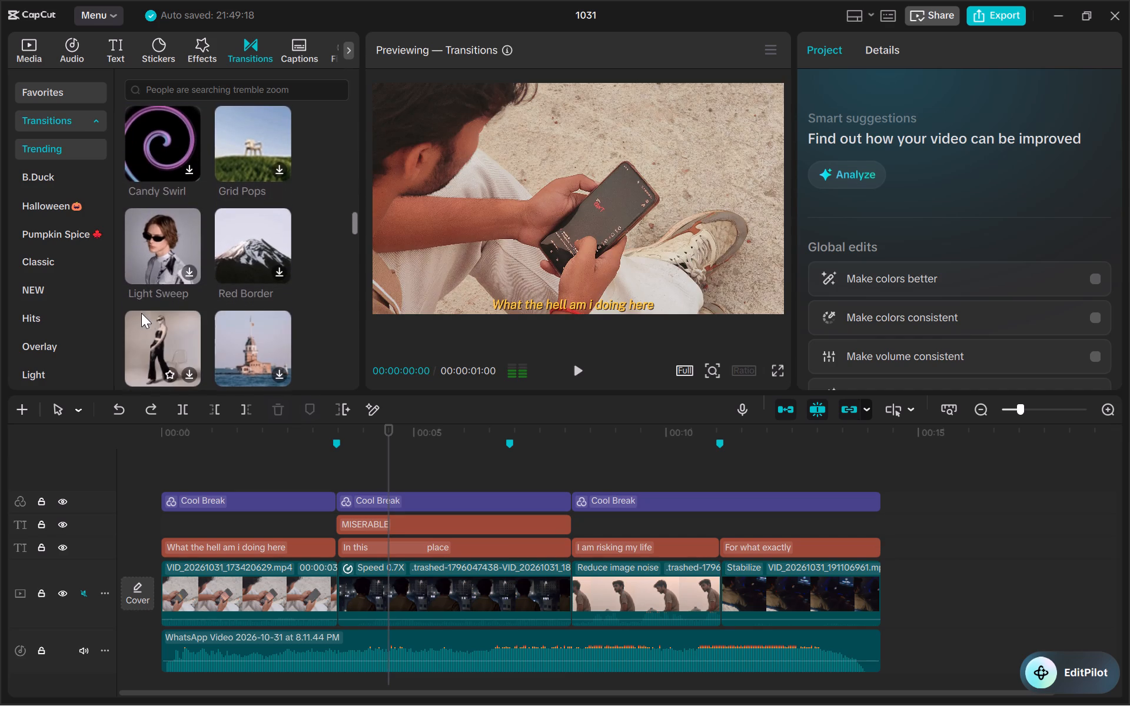
double_click(242, 138)
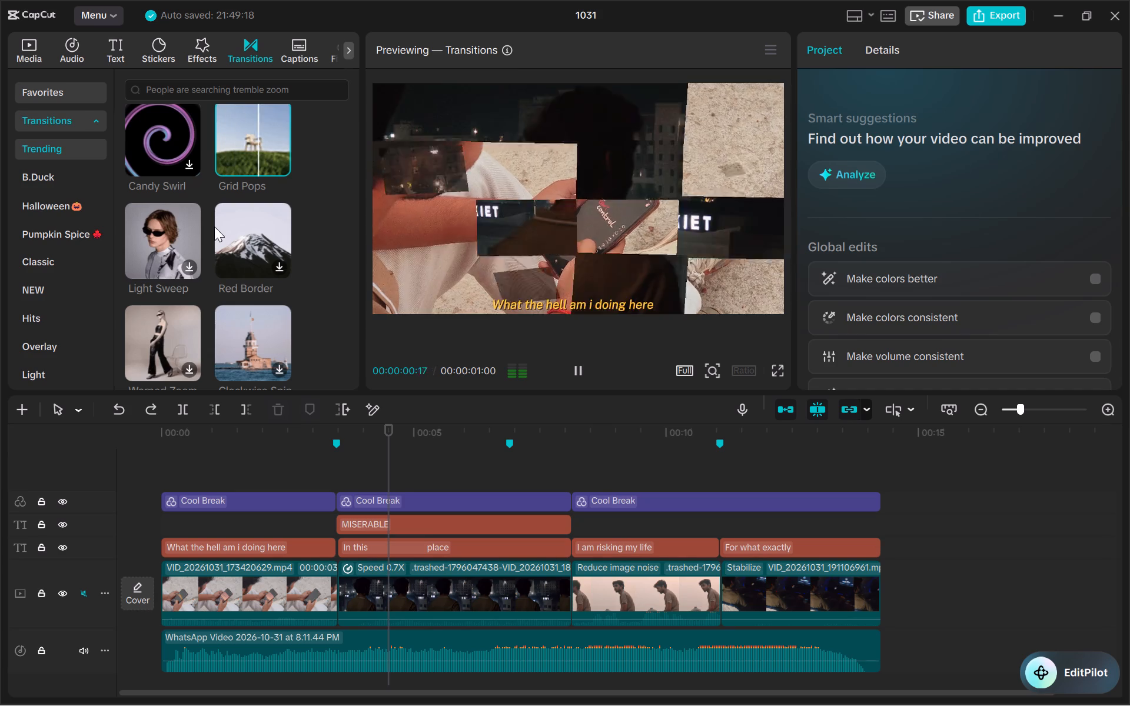
double_click(245, 233)
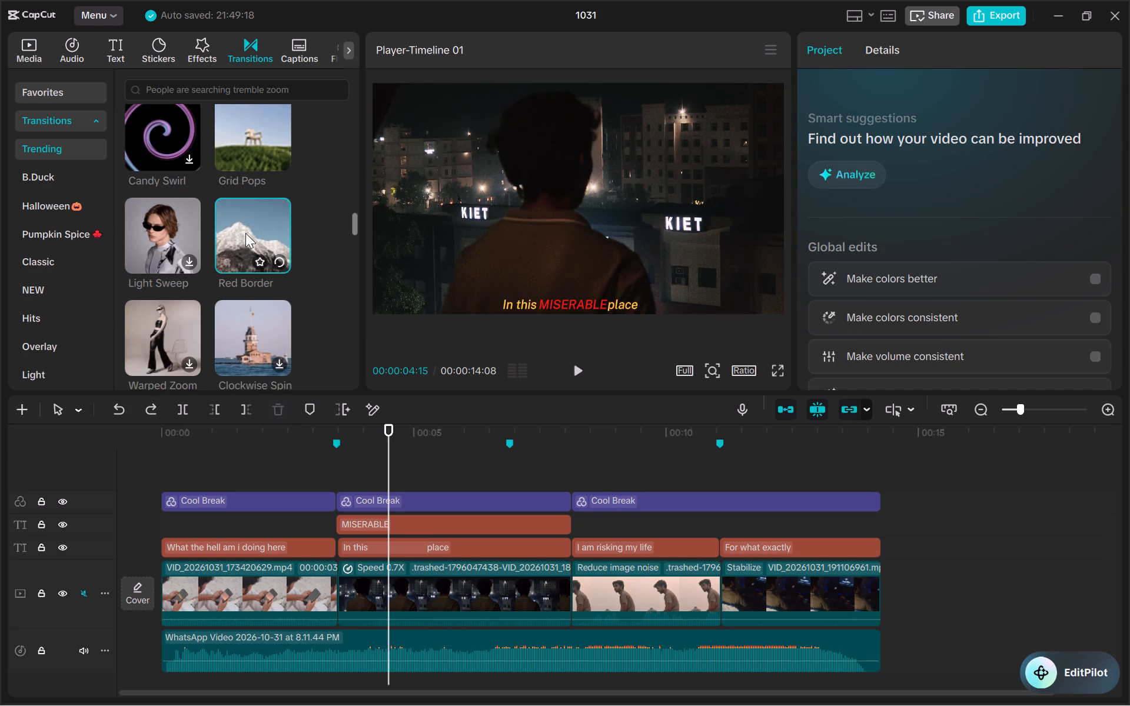
Browse the further Trending transitions, from Warped Zoom and Clockwise Spin down past Horror Beat and Sandwich Cut, for a suitable one.
scroll(245, 233, down, 1)
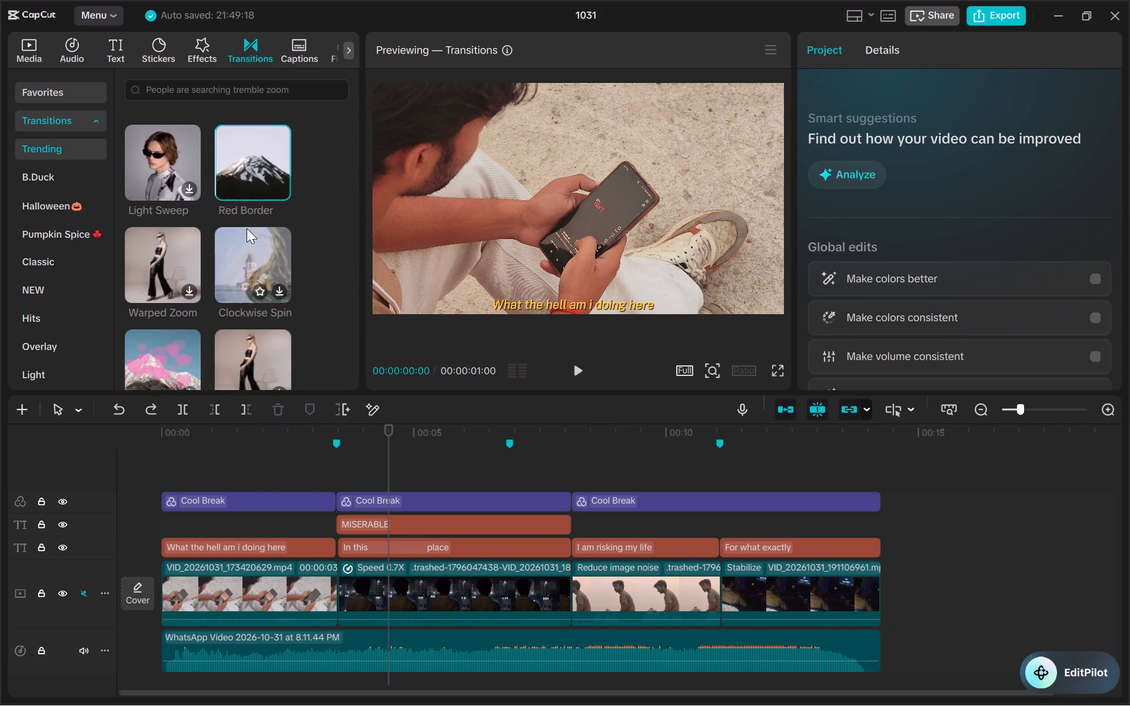
scroll(247, 228, down, 2)
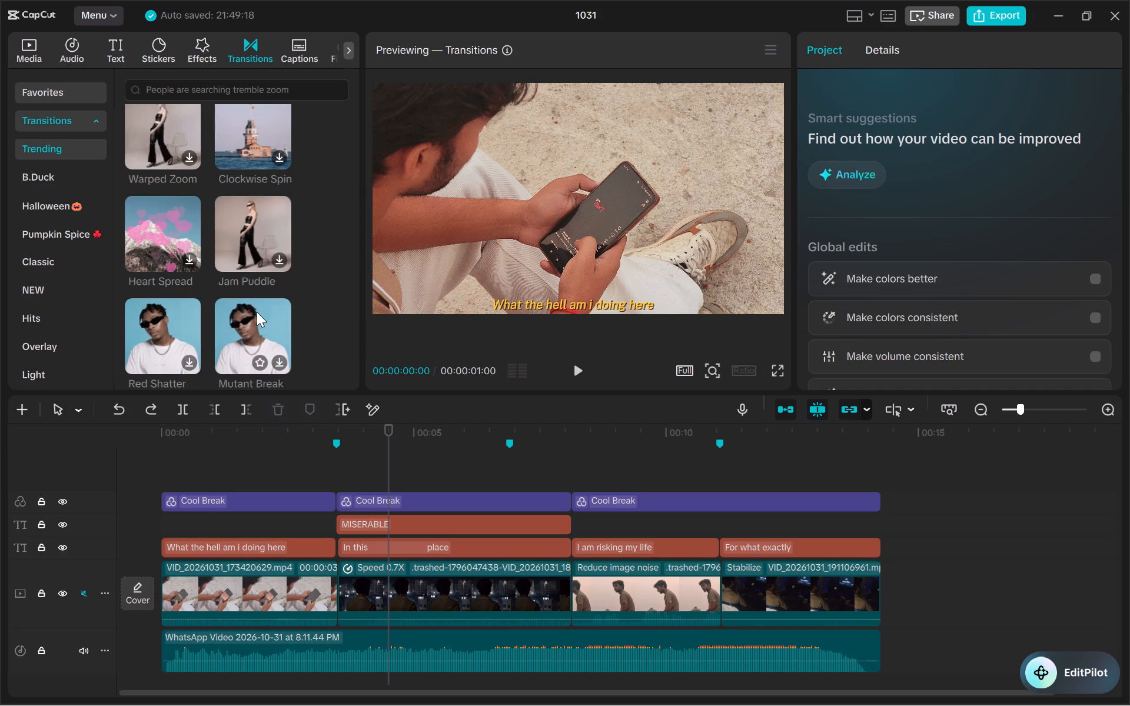
scroll(257, 312, down, 1)
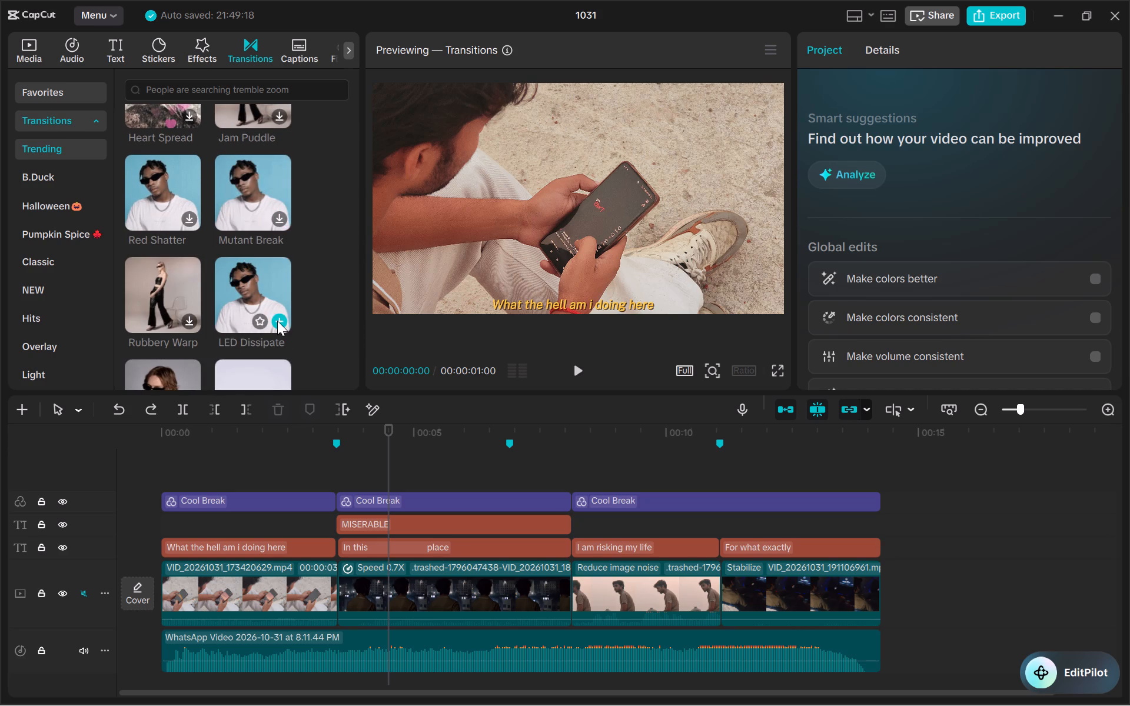
scroll(172, 295, down, 1)
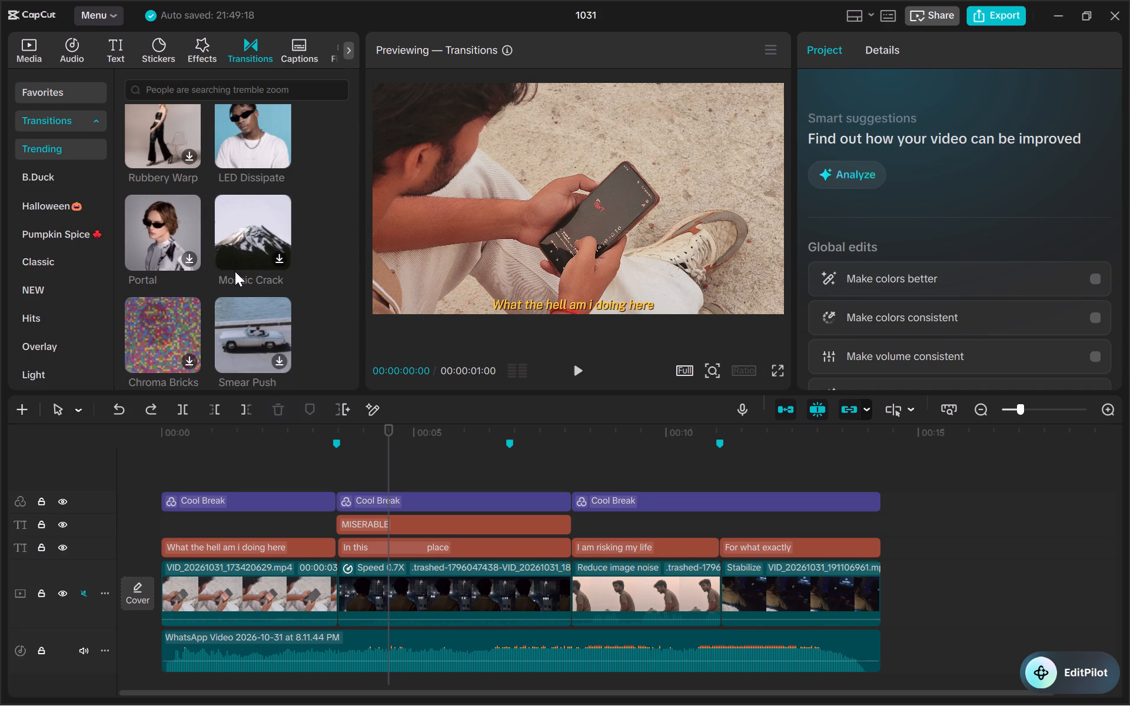
scroll(235, 271, down, 2)
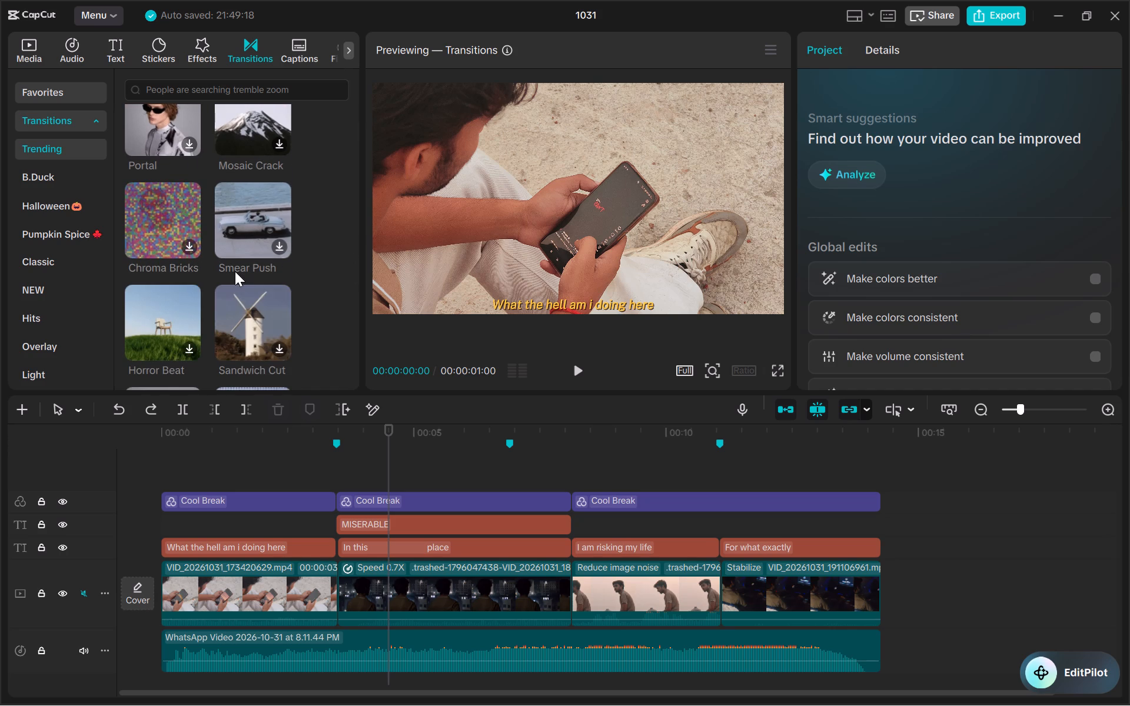
scroll(235, 271, down, 1)
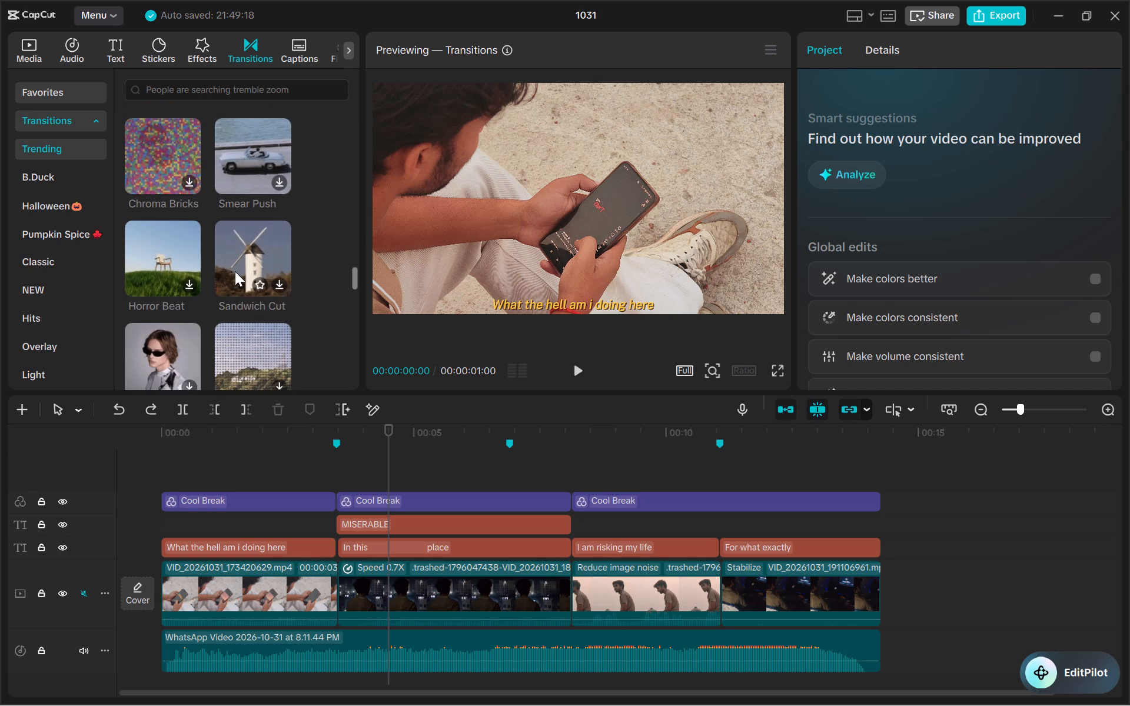
scroll(235, 271, left, 1)
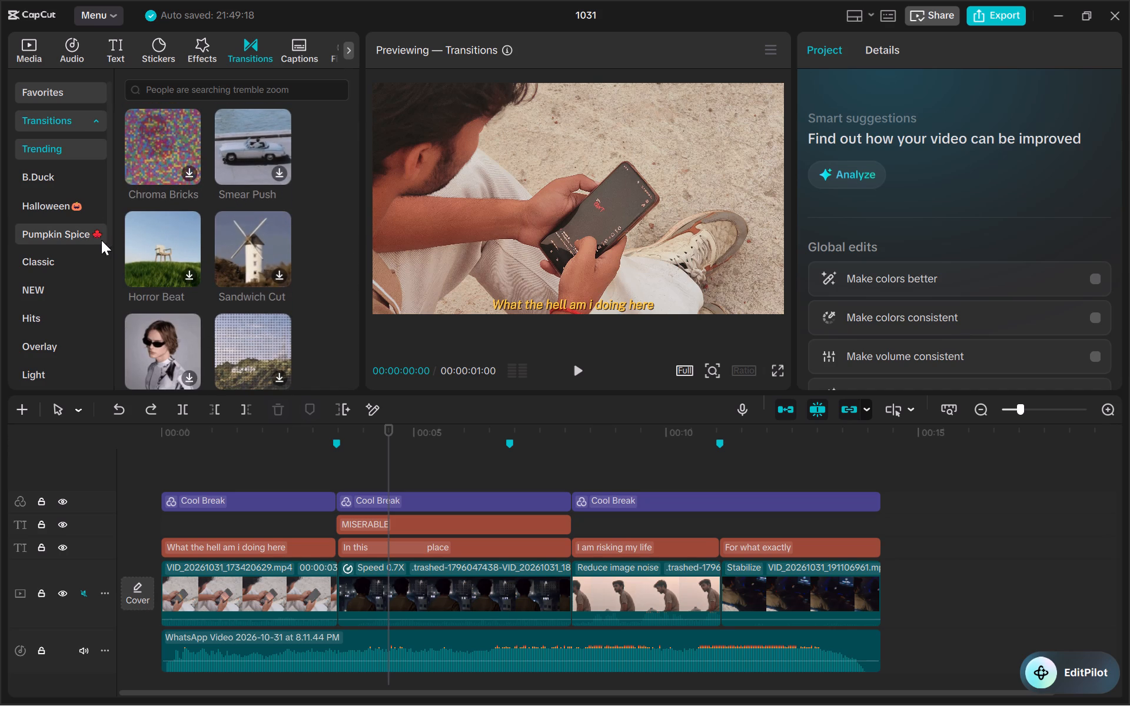
Preview the Halloween transitions Bat Flight and Spook... Wipe, and browse the rest of that category for a suitable one.
click(56, 206)
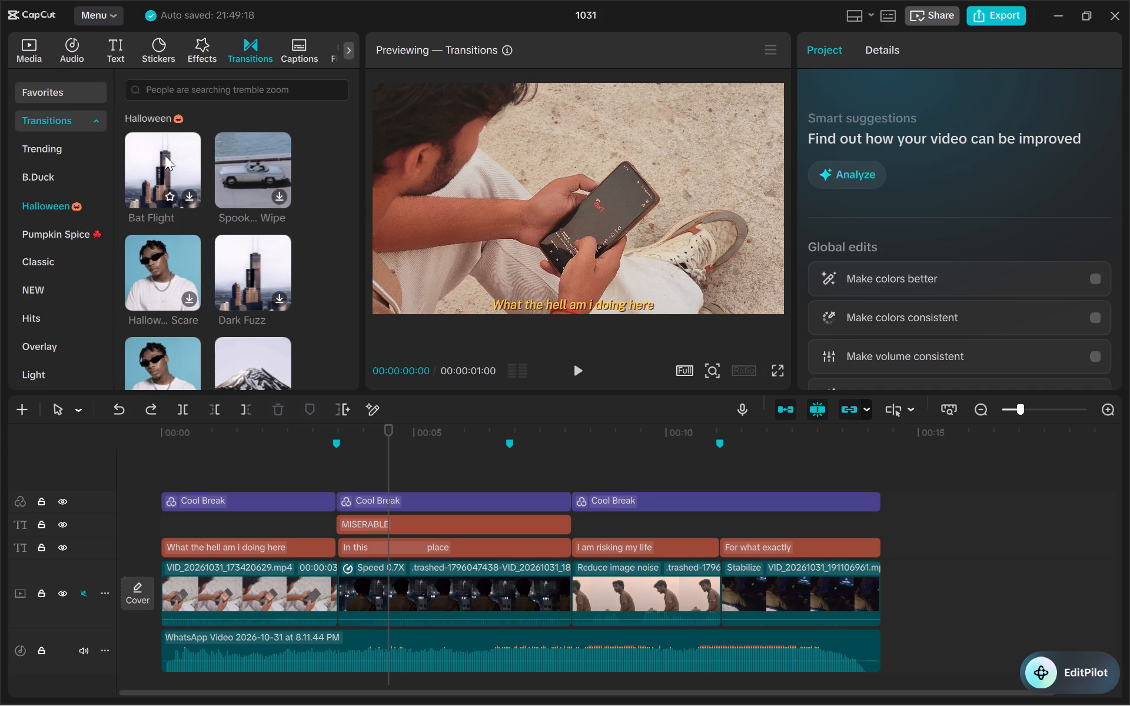
double_click(165, 155)
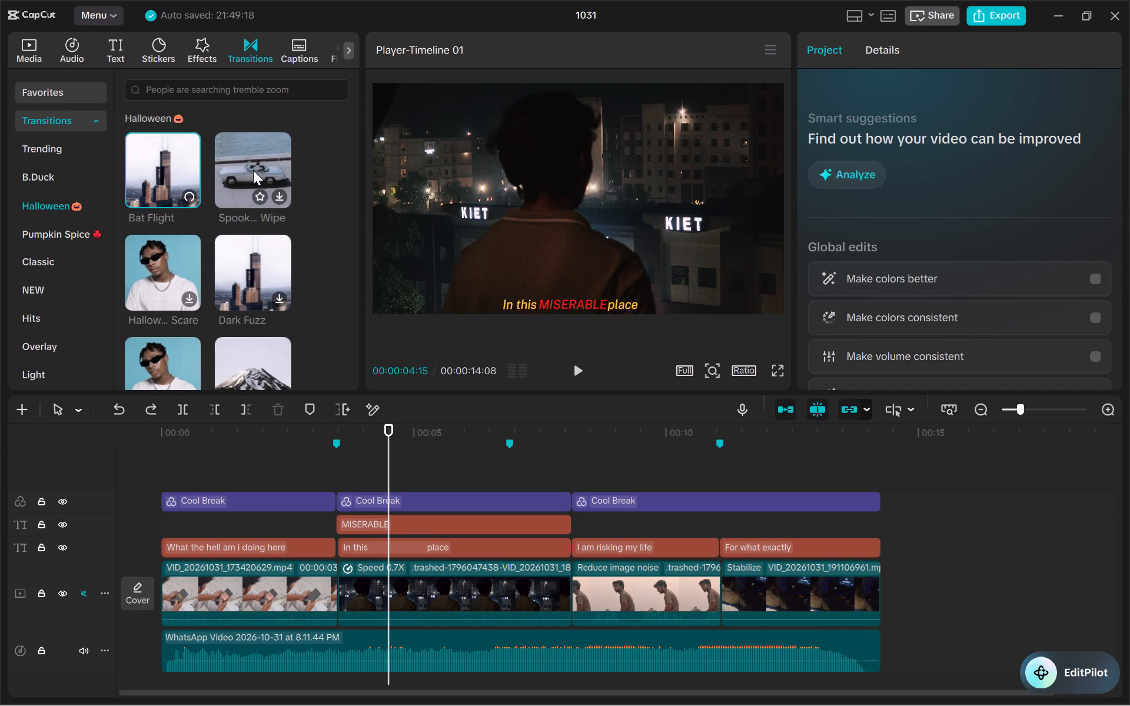
double_click(253, 170)
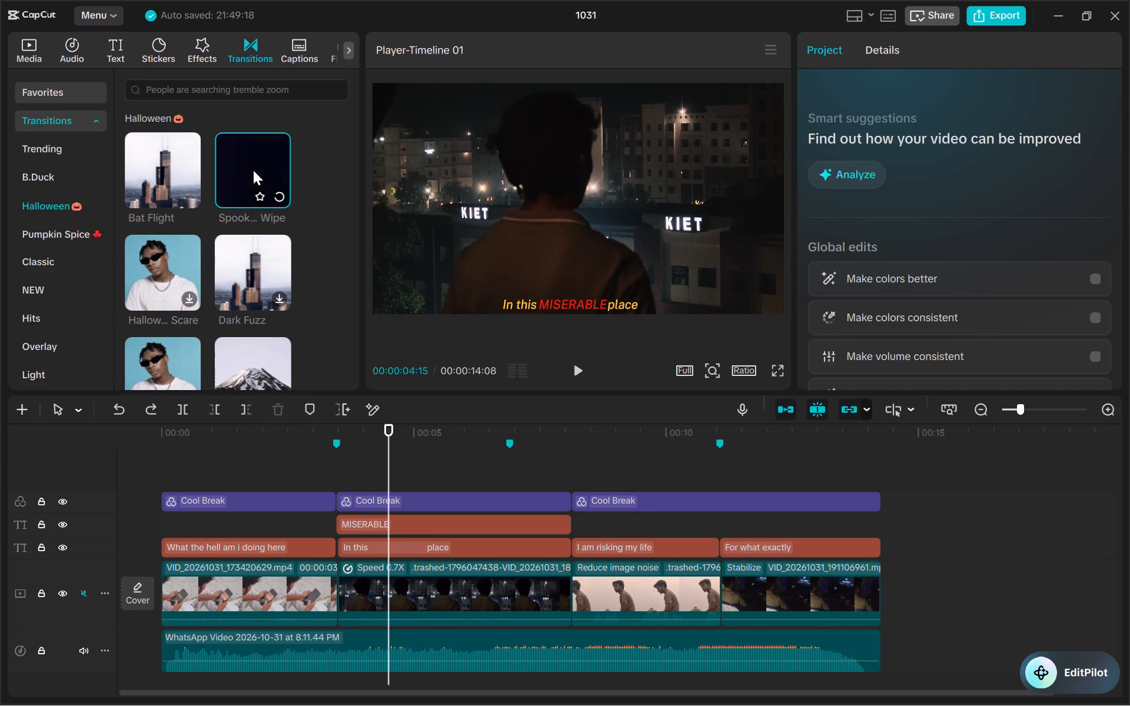
scroll(253, 170, down, 1)
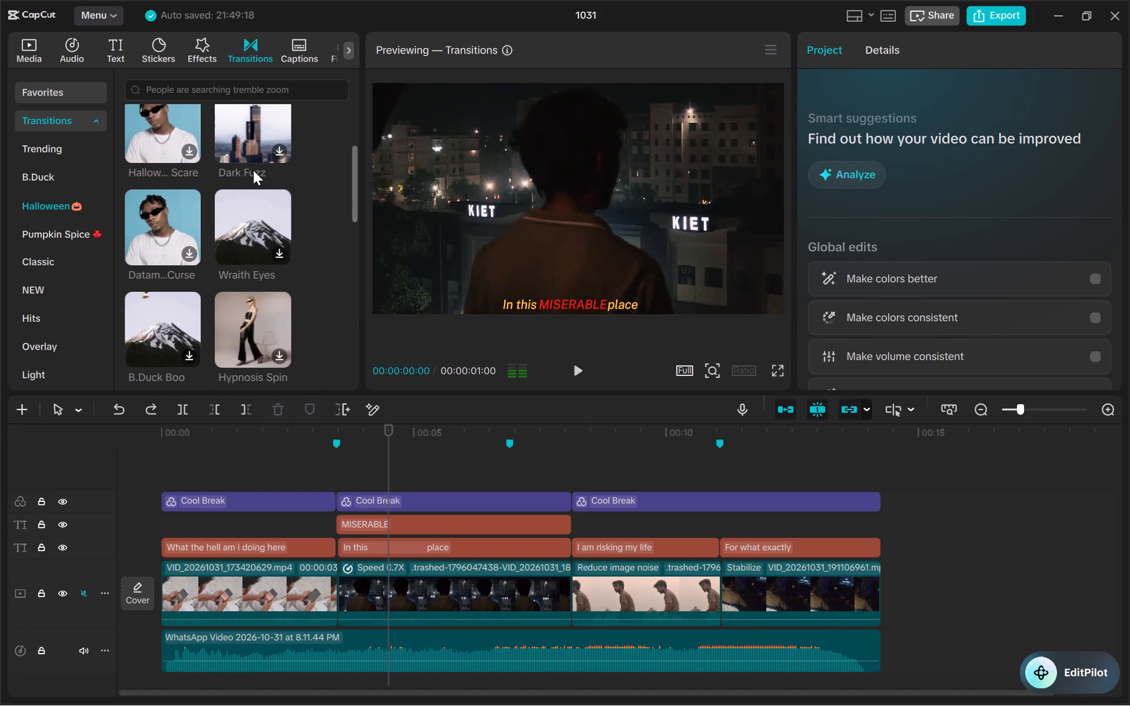
scroll(211, 236, down, 1)
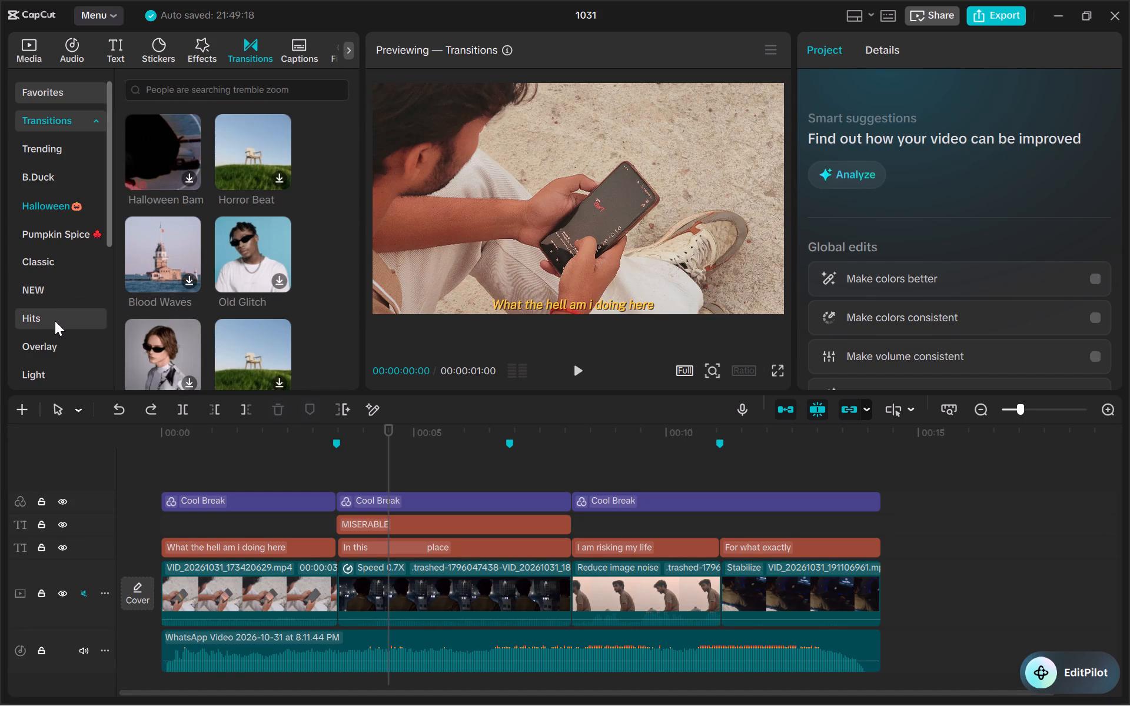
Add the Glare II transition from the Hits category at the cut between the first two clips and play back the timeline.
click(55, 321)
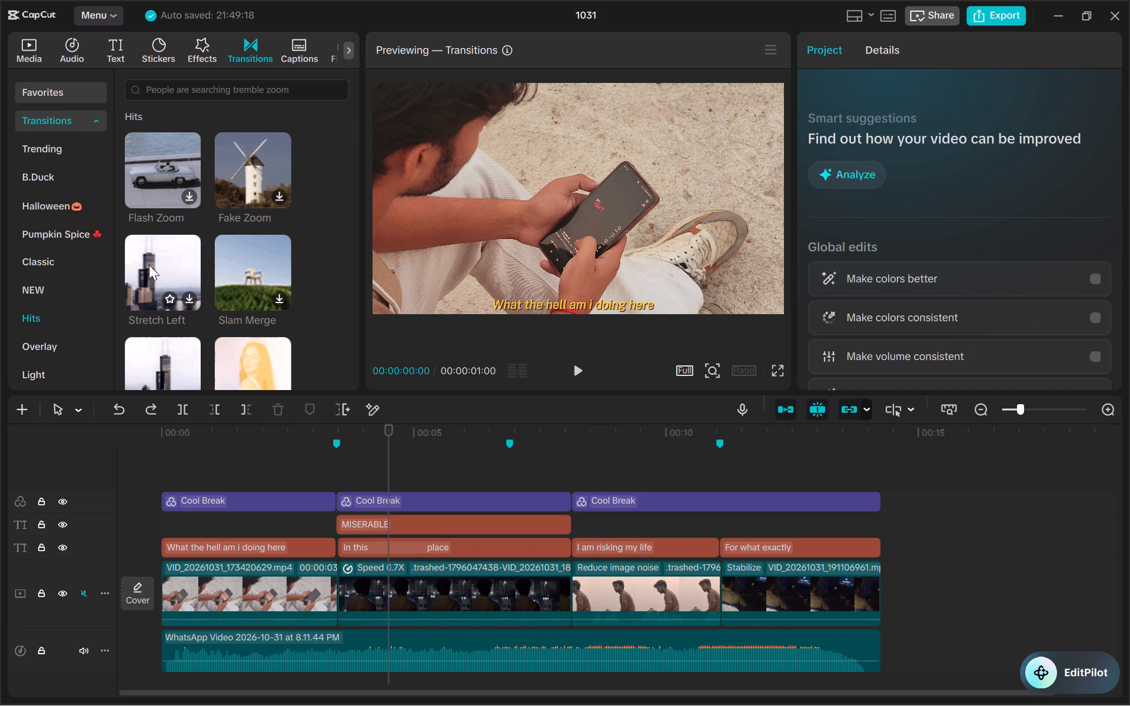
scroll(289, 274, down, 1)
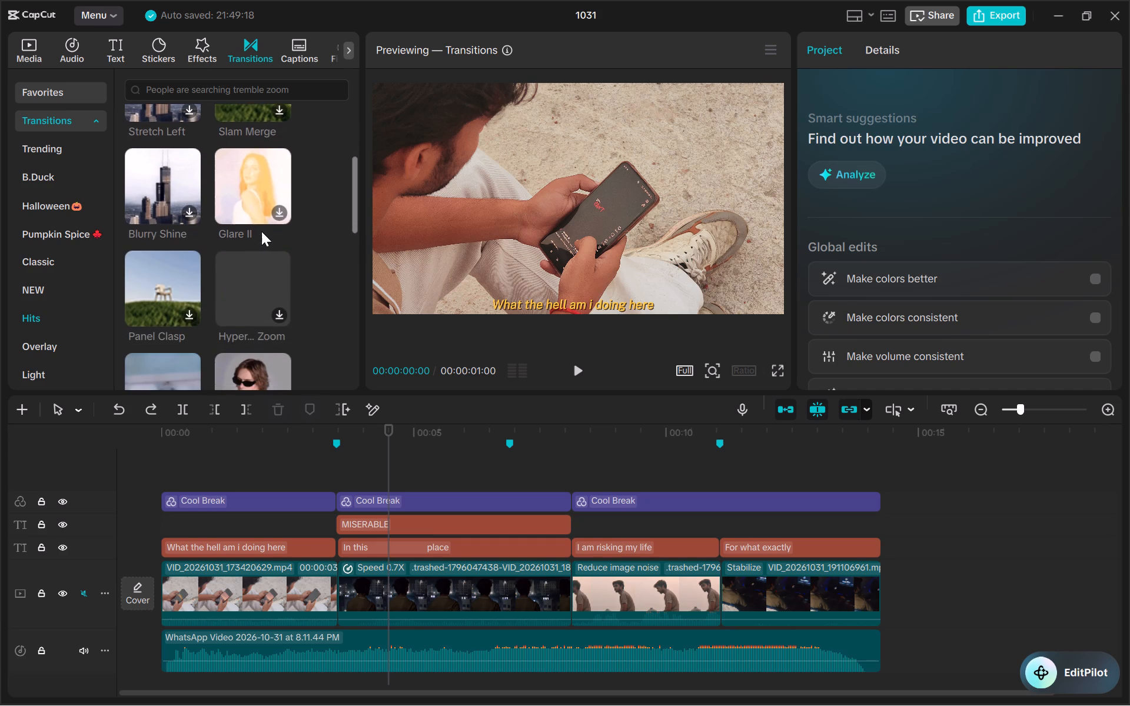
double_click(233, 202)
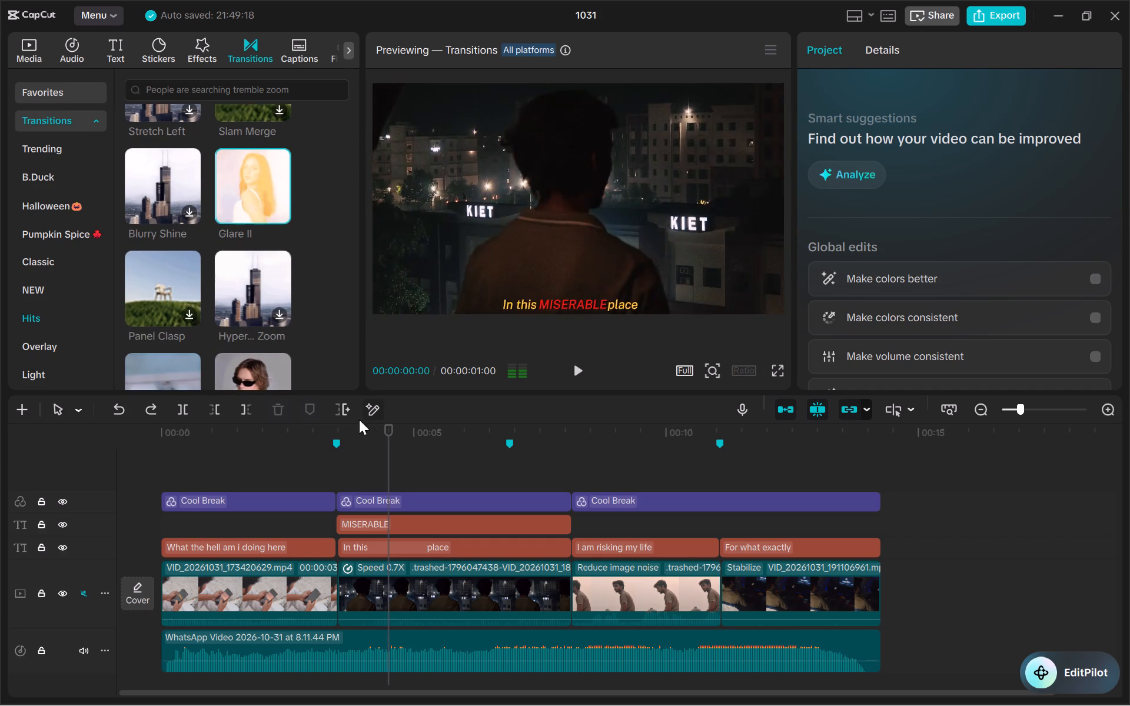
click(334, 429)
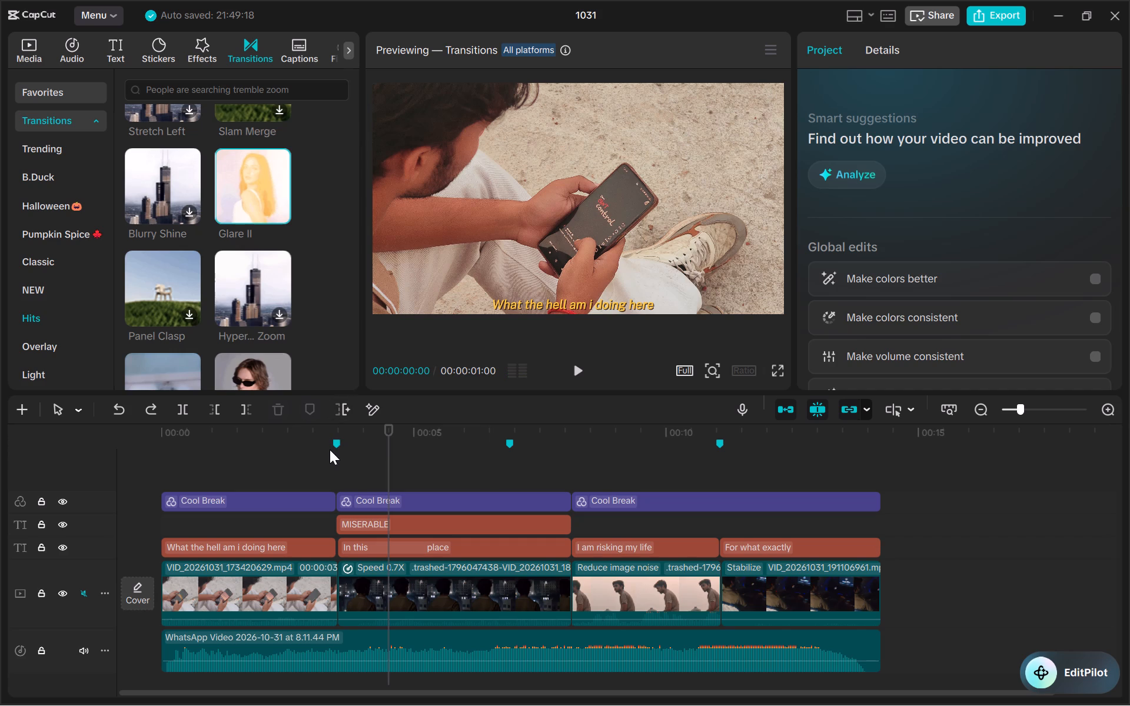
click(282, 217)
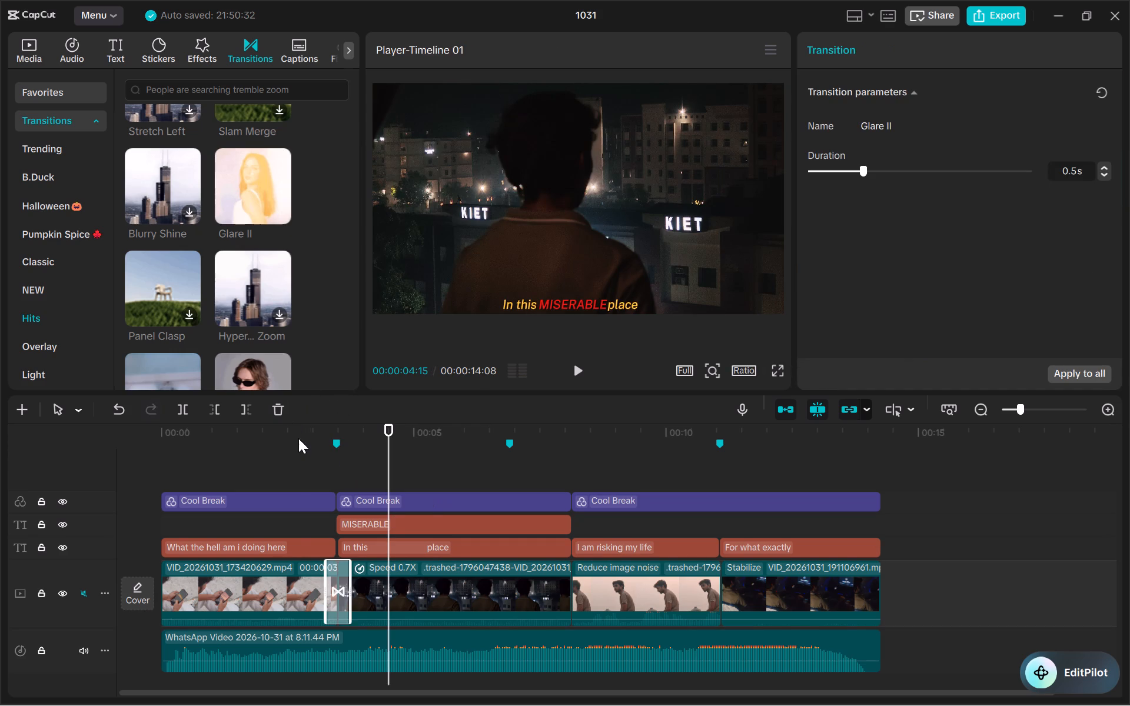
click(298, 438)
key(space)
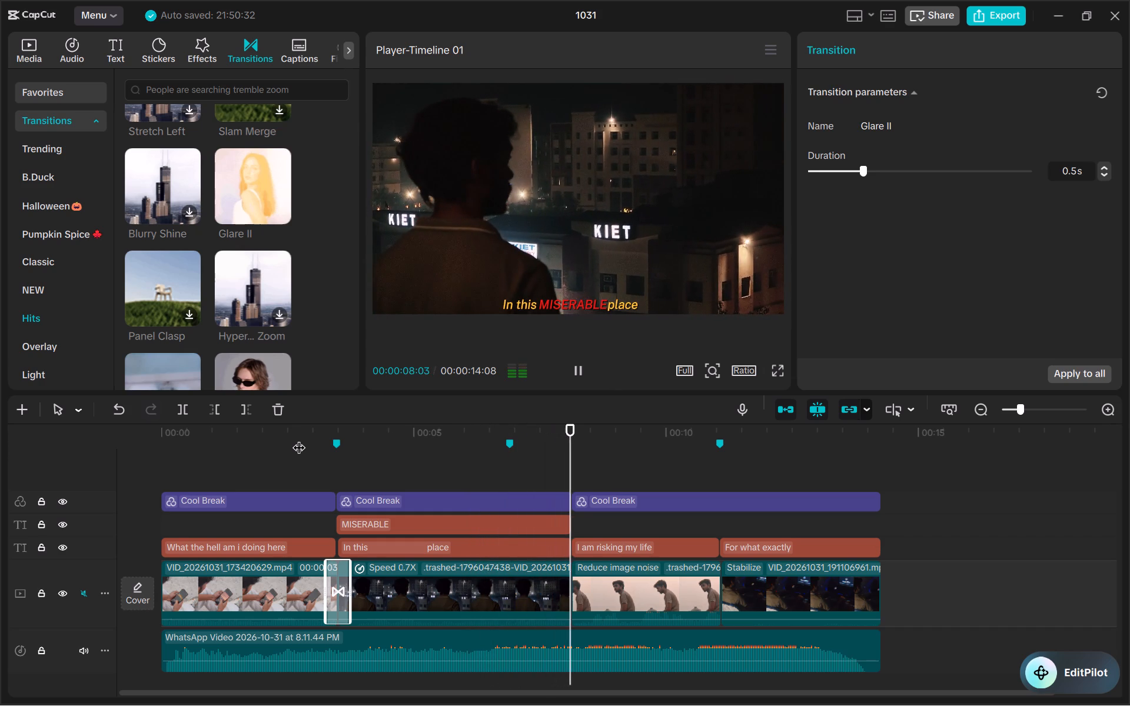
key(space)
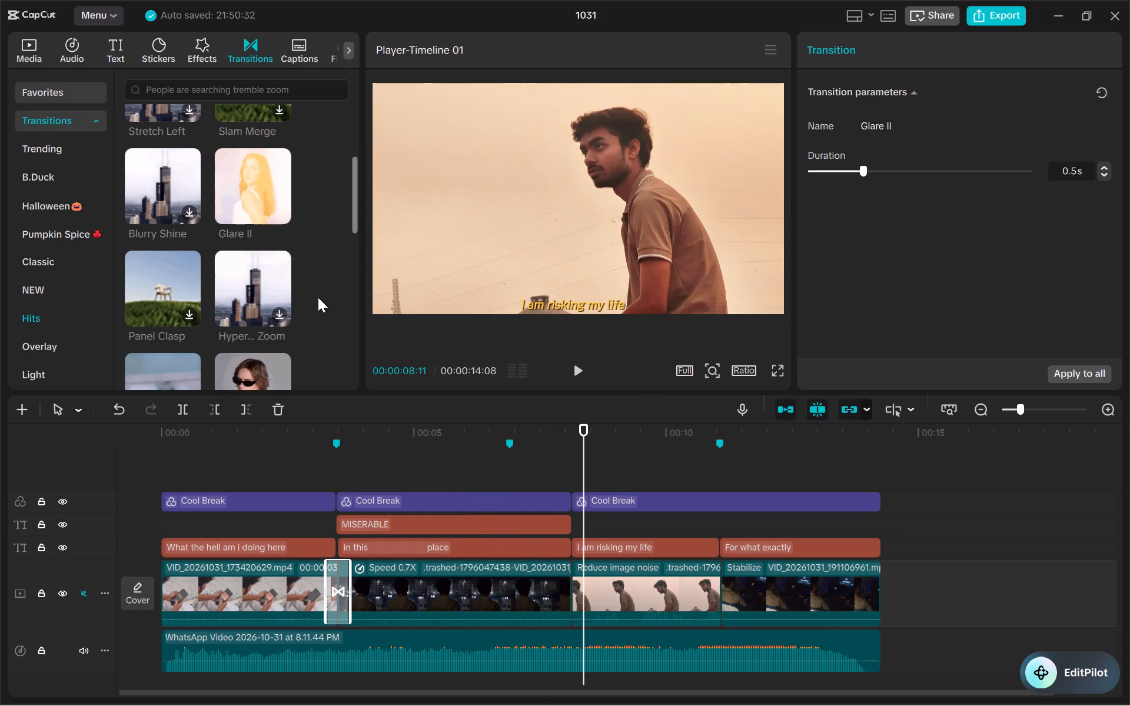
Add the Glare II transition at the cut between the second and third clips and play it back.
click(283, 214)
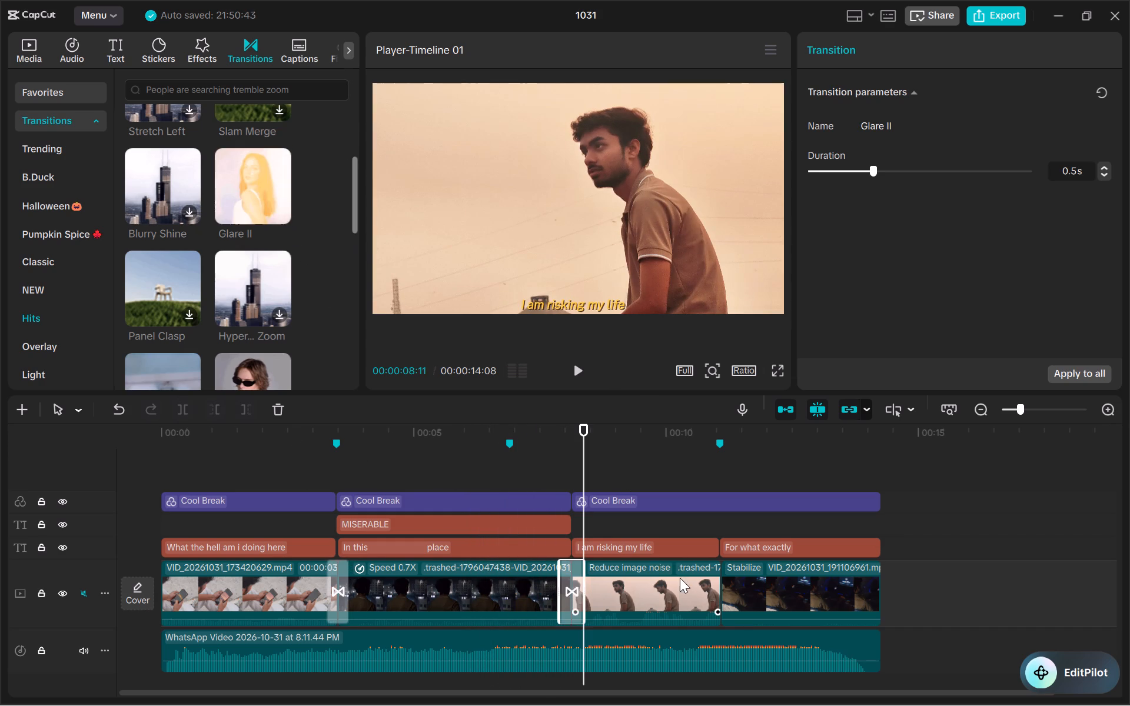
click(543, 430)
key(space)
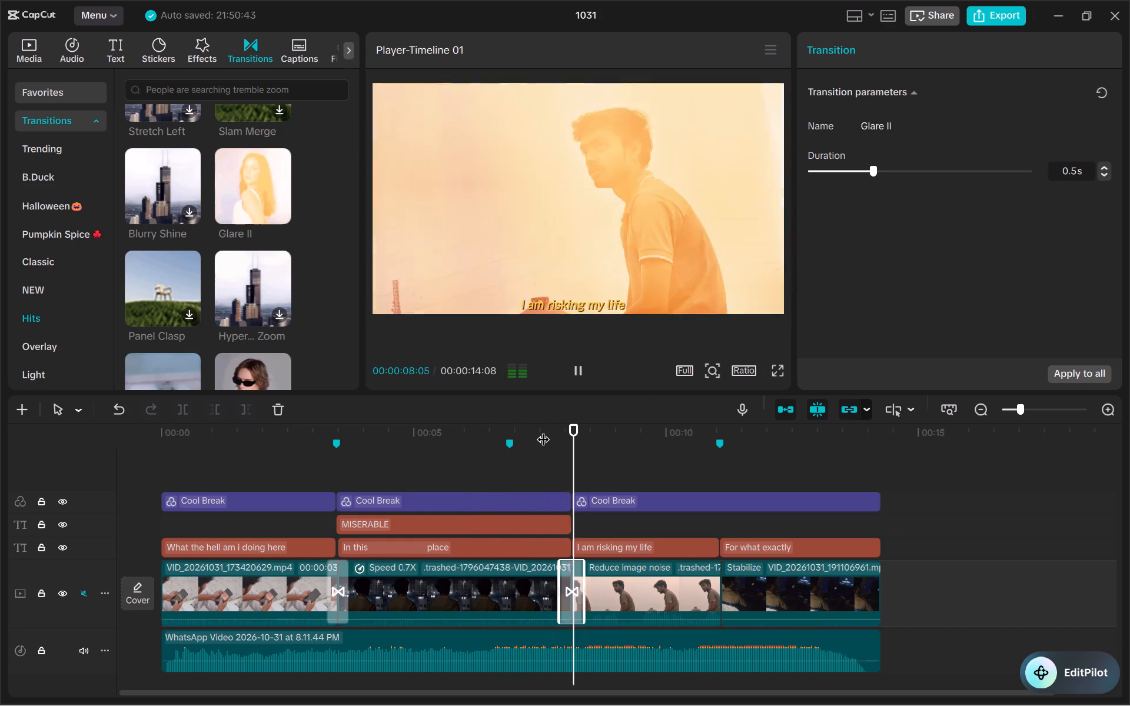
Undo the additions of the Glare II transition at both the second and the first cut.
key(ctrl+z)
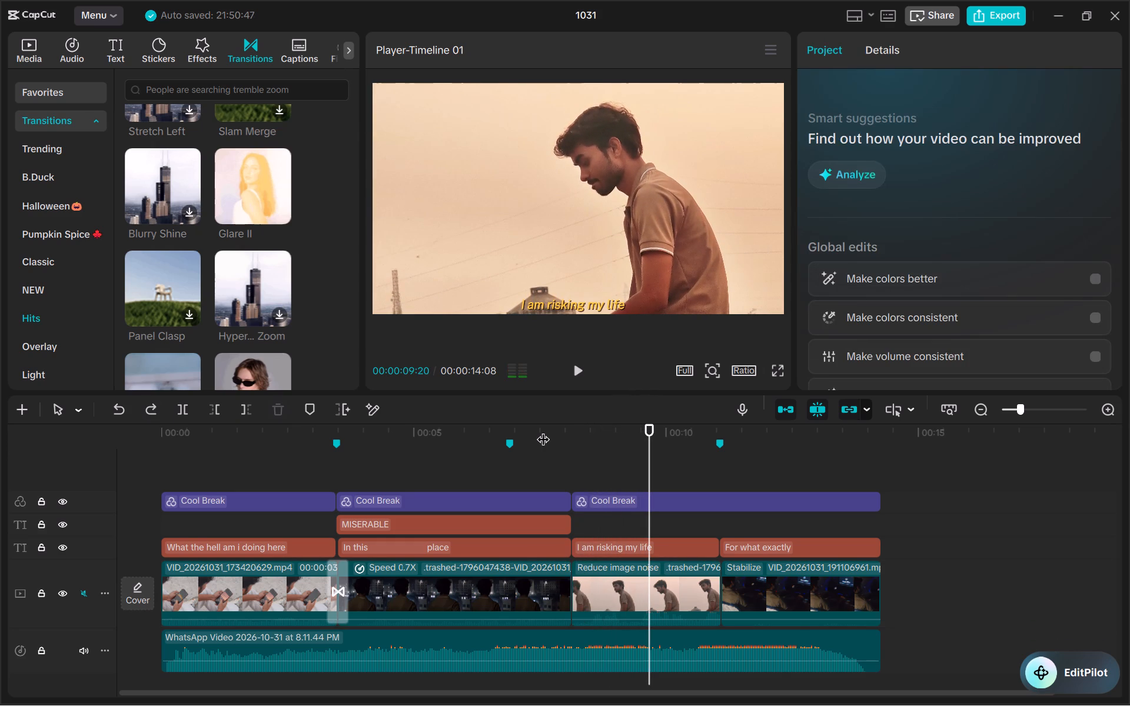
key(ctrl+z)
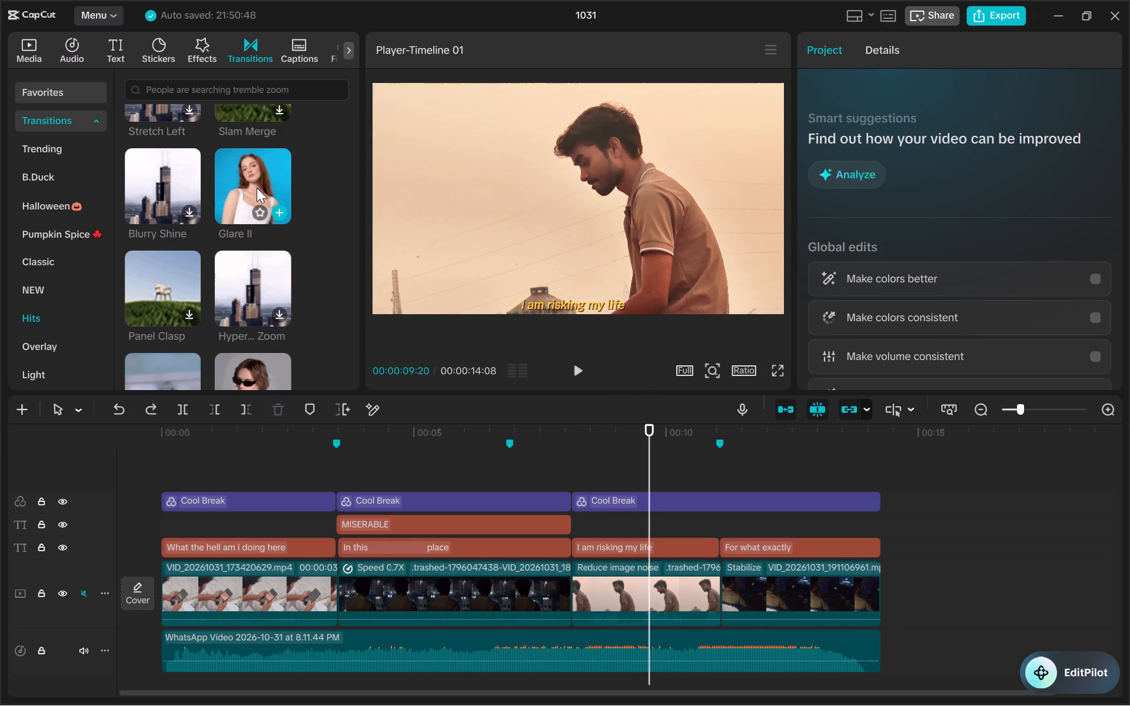
Place the Glare II transition at the cut between the second and third clips, set its duration to 0.2 s, and play it back.
drag(257, 188, 564, 588)
click(834, 172)
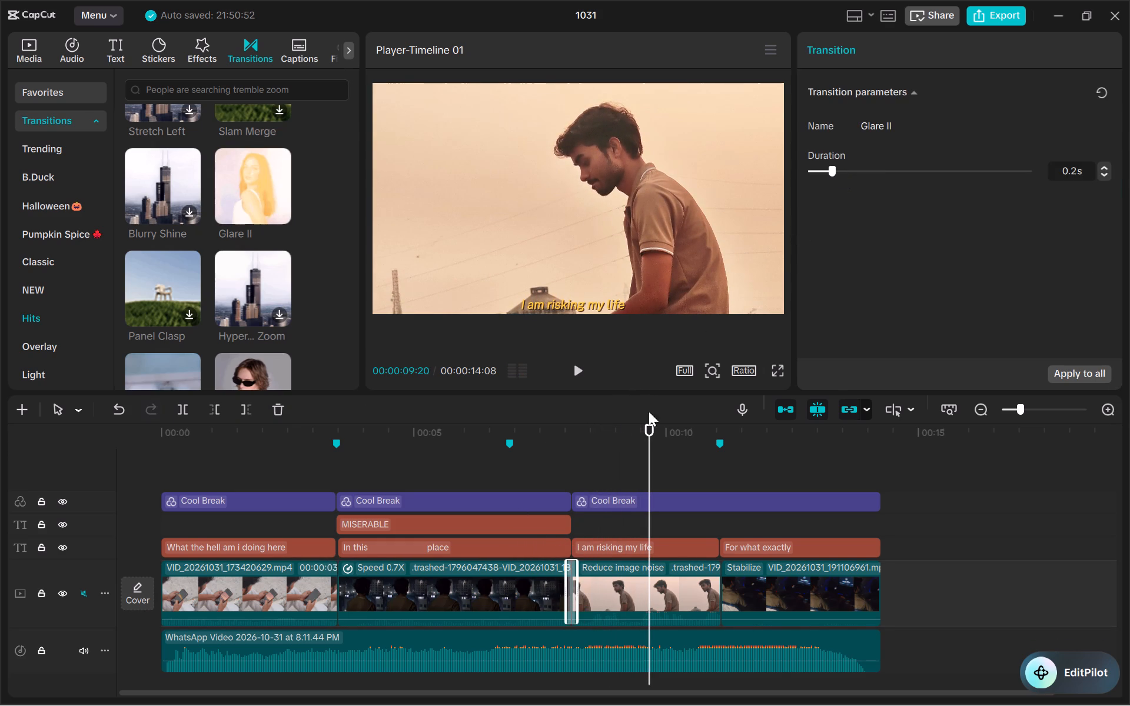
click(544, 433)
key(space)
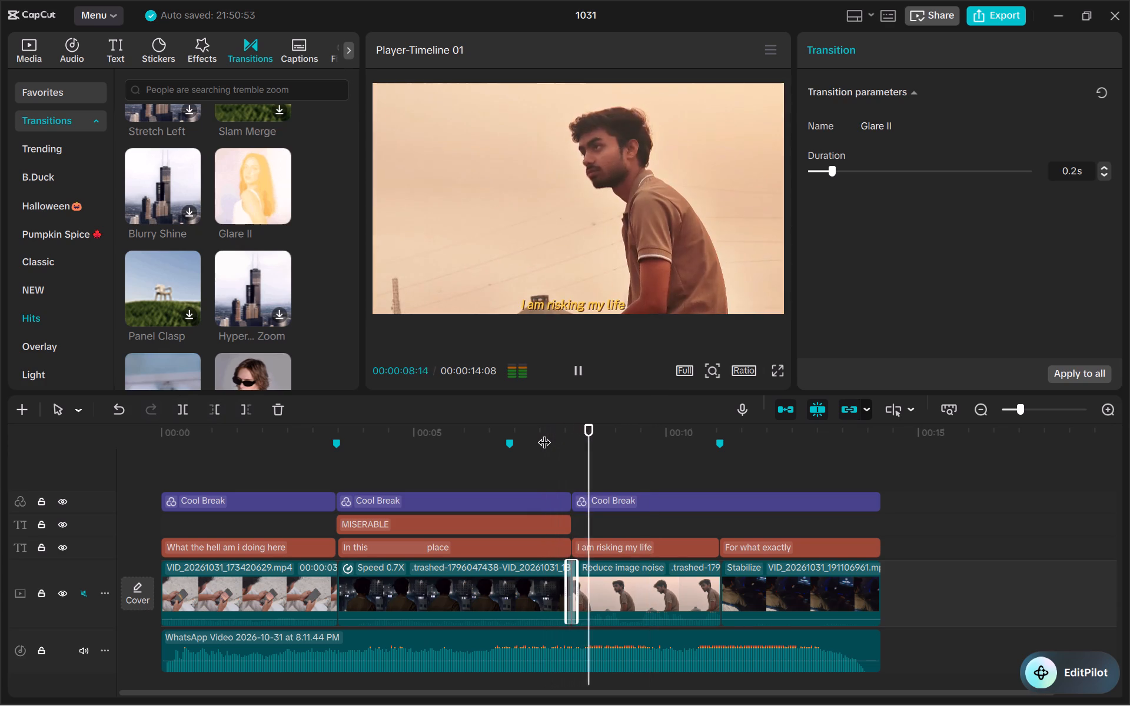
key(space)
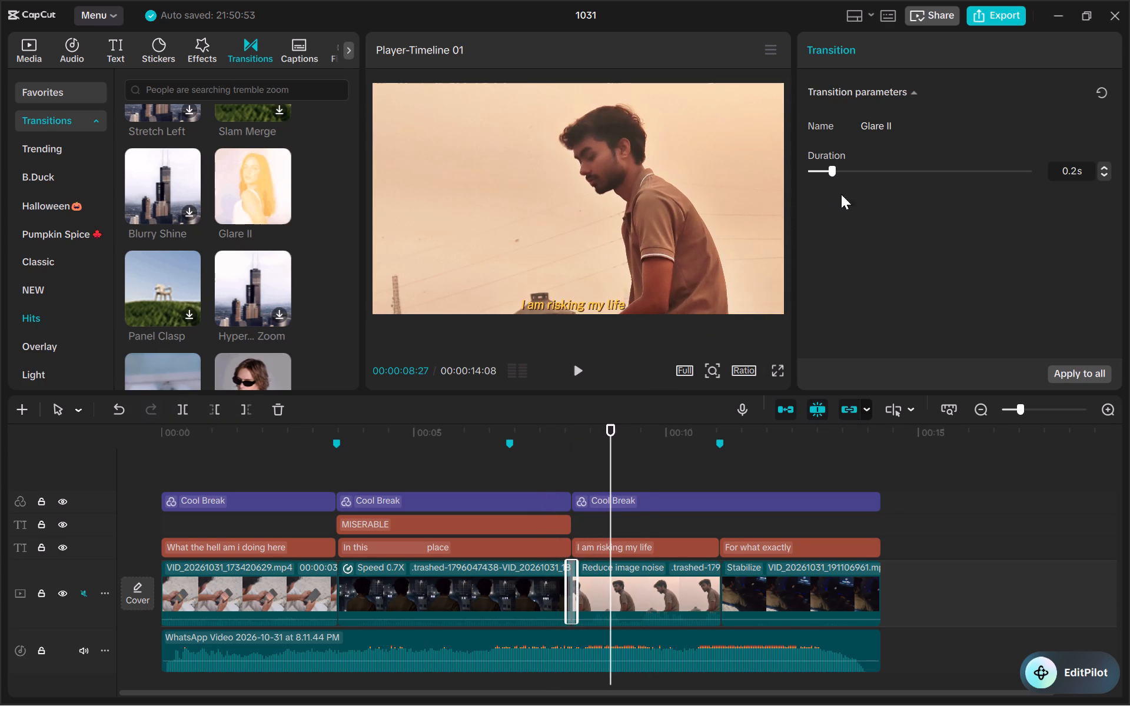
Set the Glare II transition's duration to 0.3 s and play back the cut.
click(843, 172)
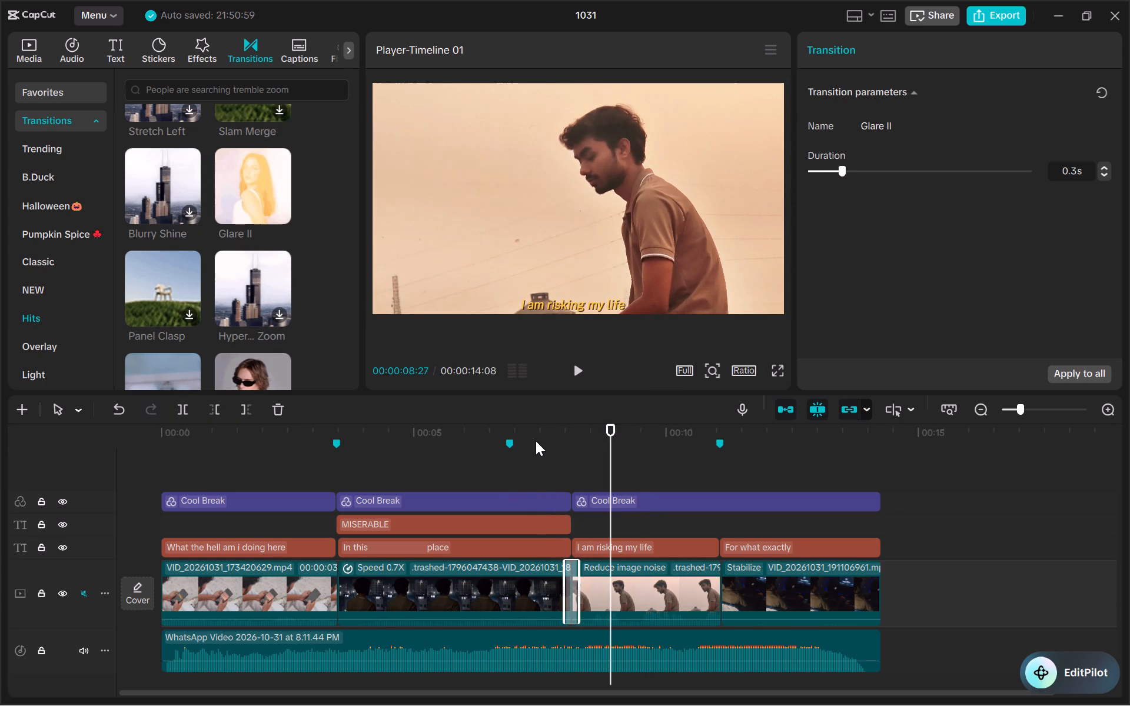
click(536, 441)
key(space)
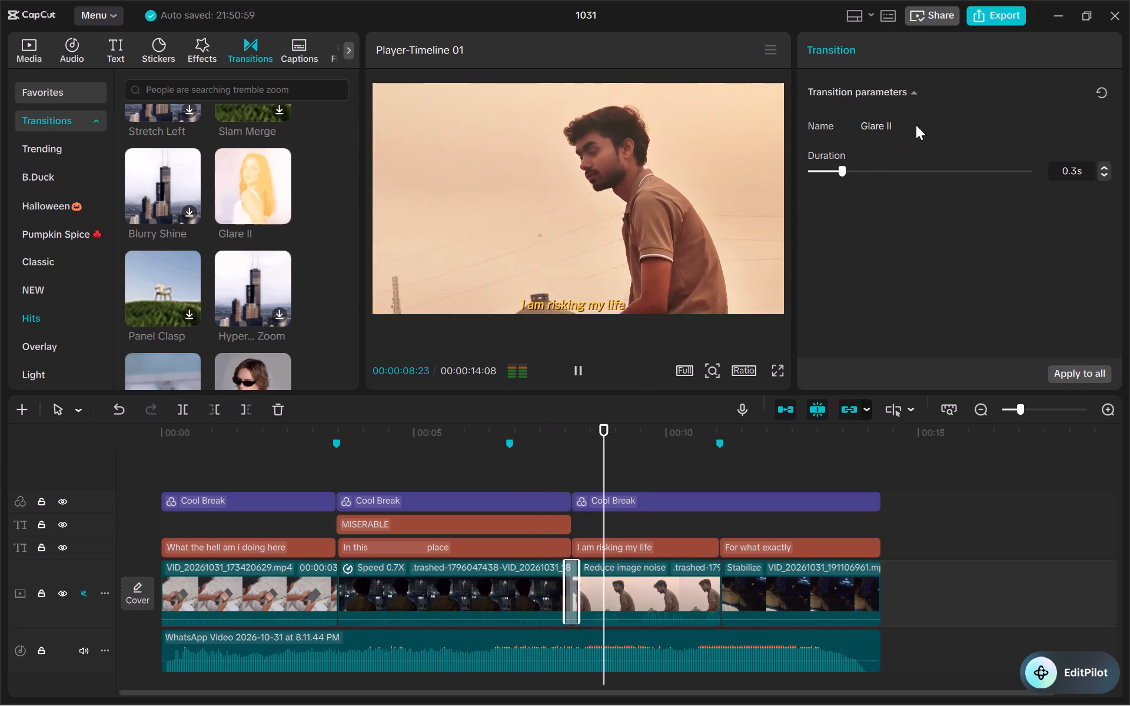
Lengthen the Glare II transition's duration to 0.4 s and play back the section around the cut.
click(852, 172)
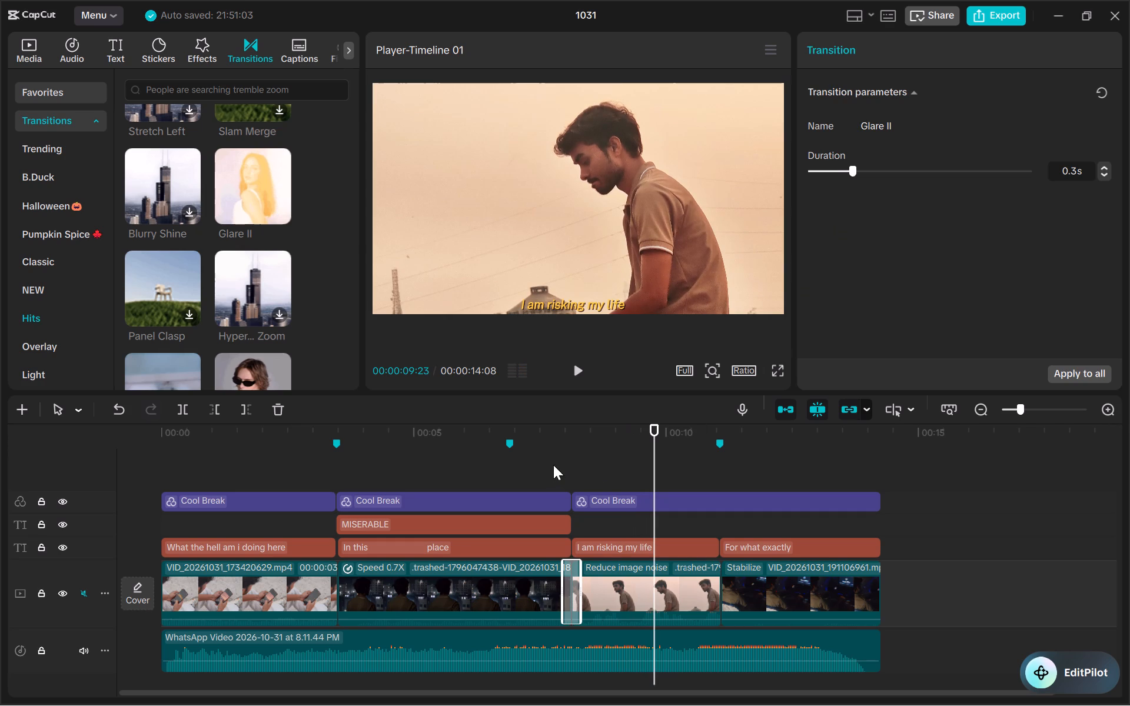
click(862, 176)
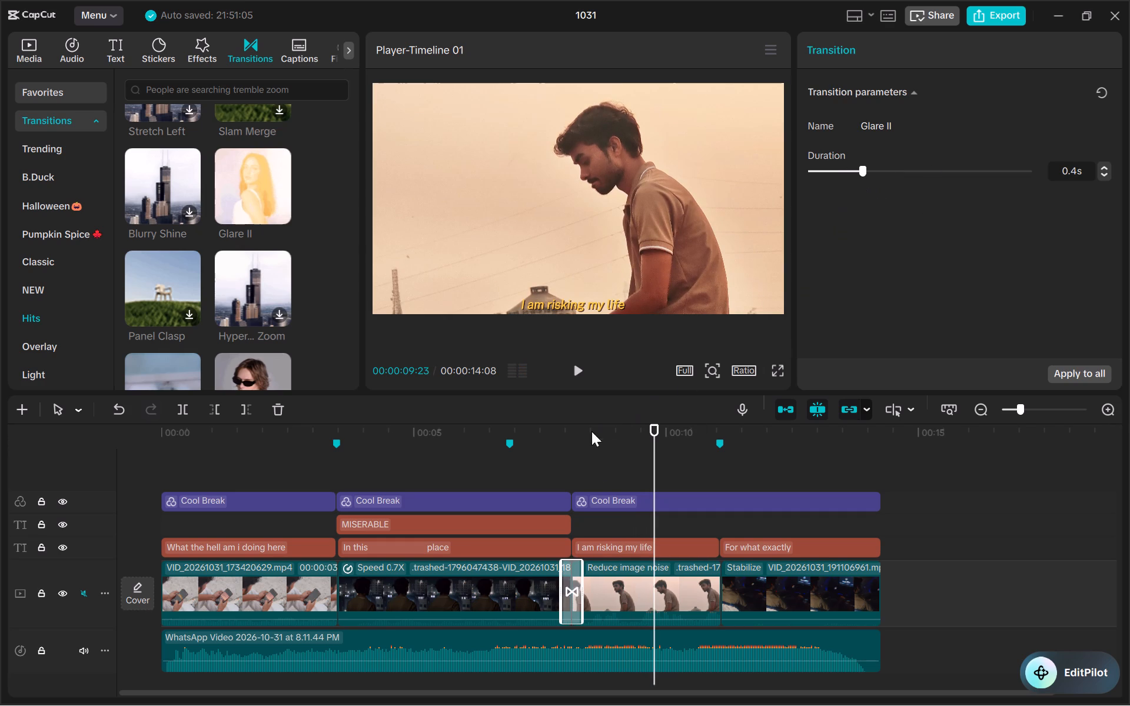
click(515, 432)
key(space)
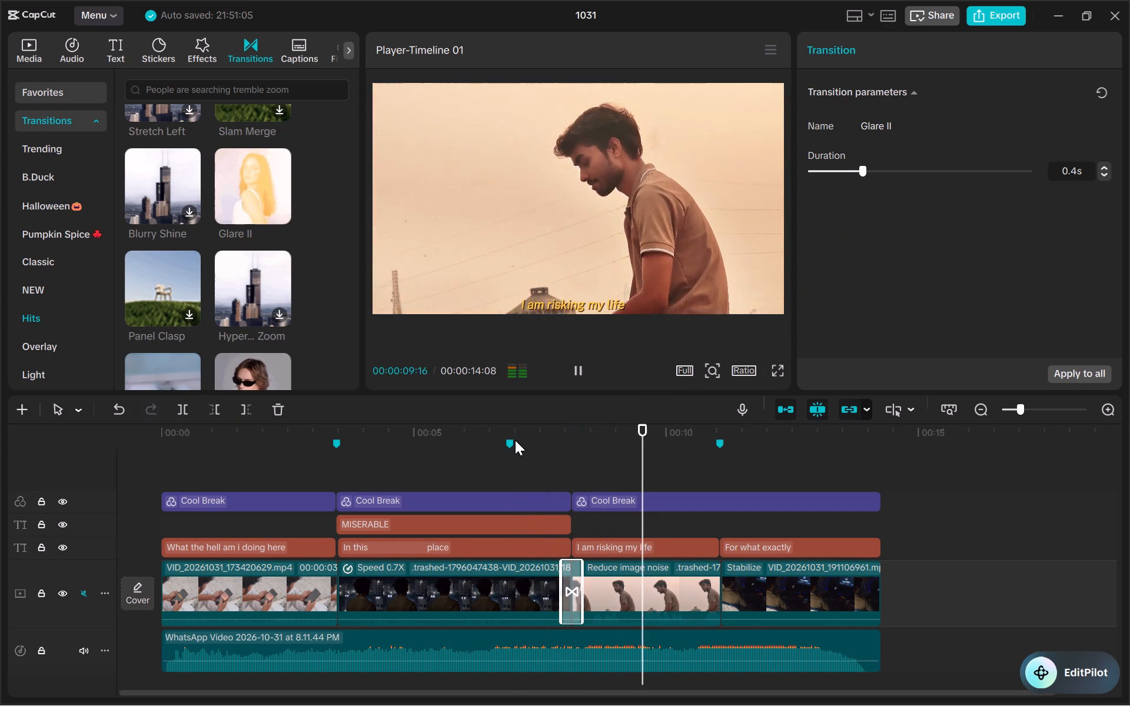
click(515, 440)
key(space)
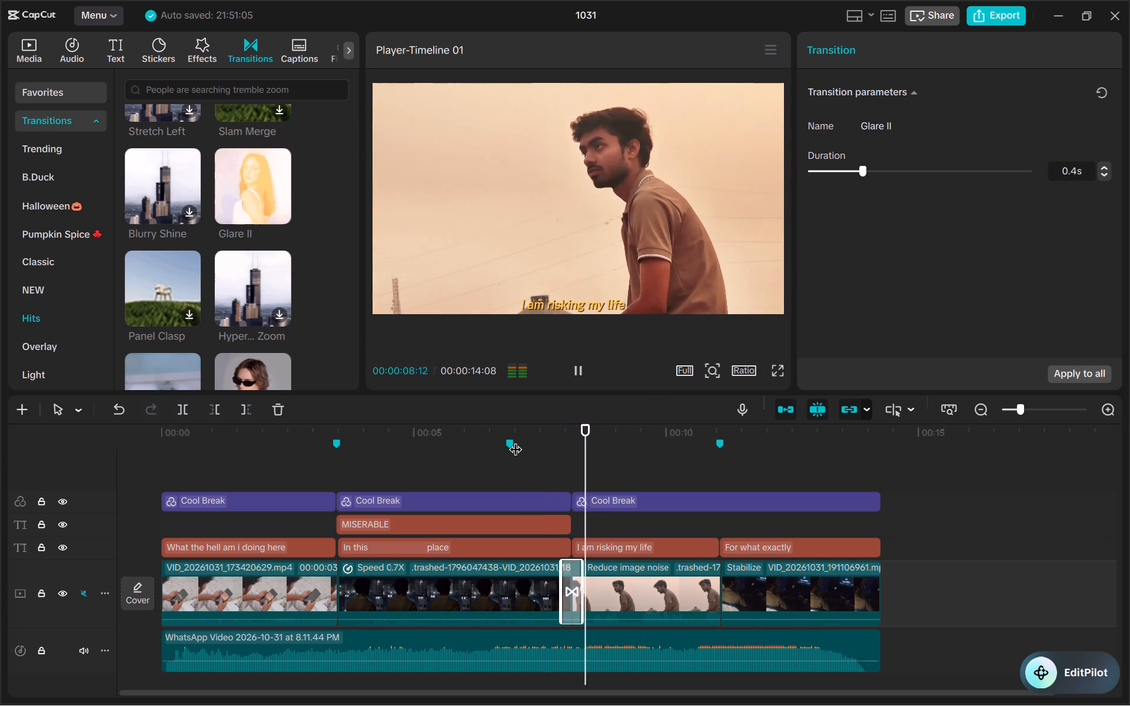
key(space)
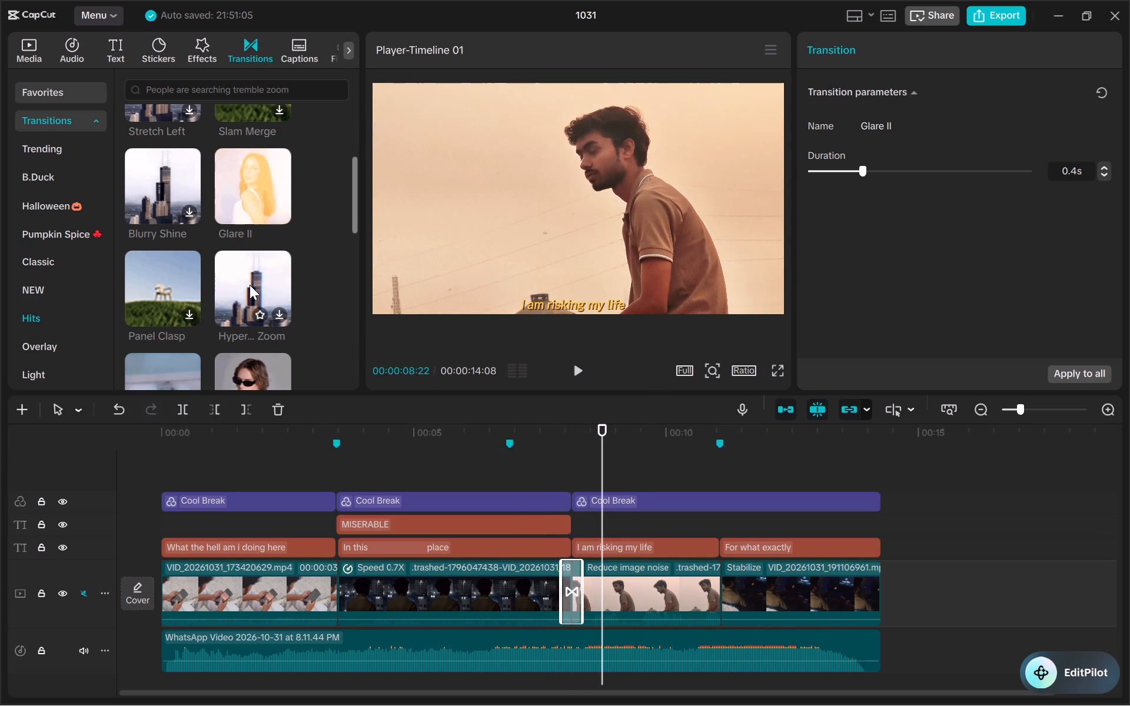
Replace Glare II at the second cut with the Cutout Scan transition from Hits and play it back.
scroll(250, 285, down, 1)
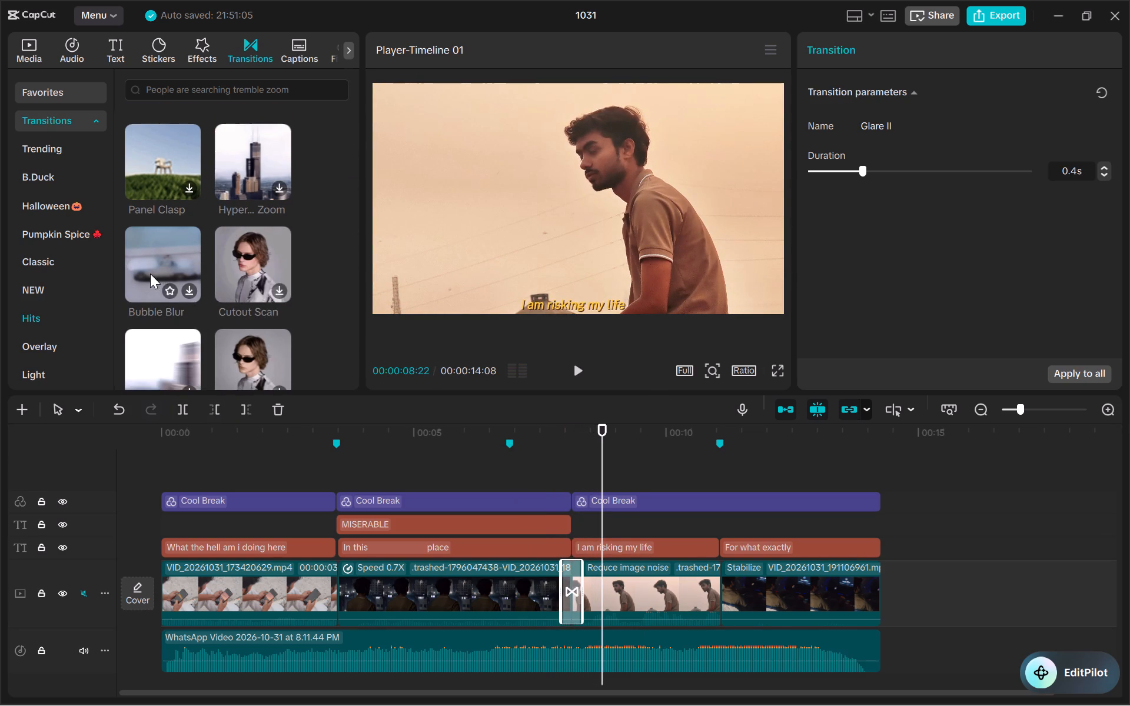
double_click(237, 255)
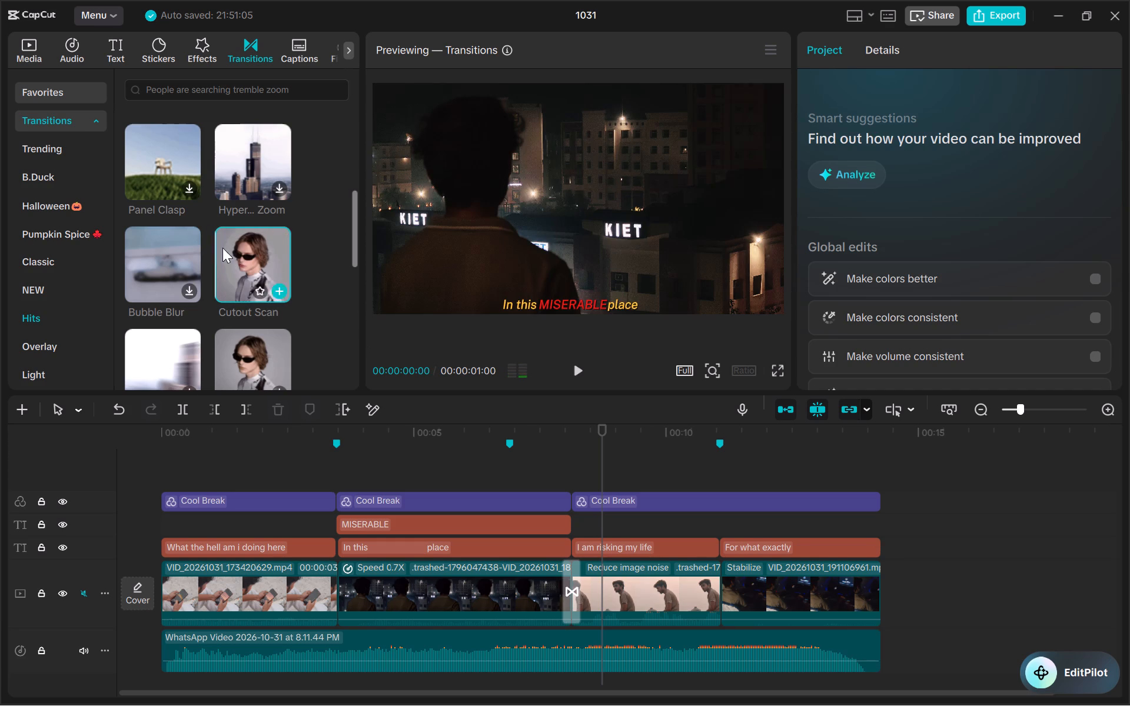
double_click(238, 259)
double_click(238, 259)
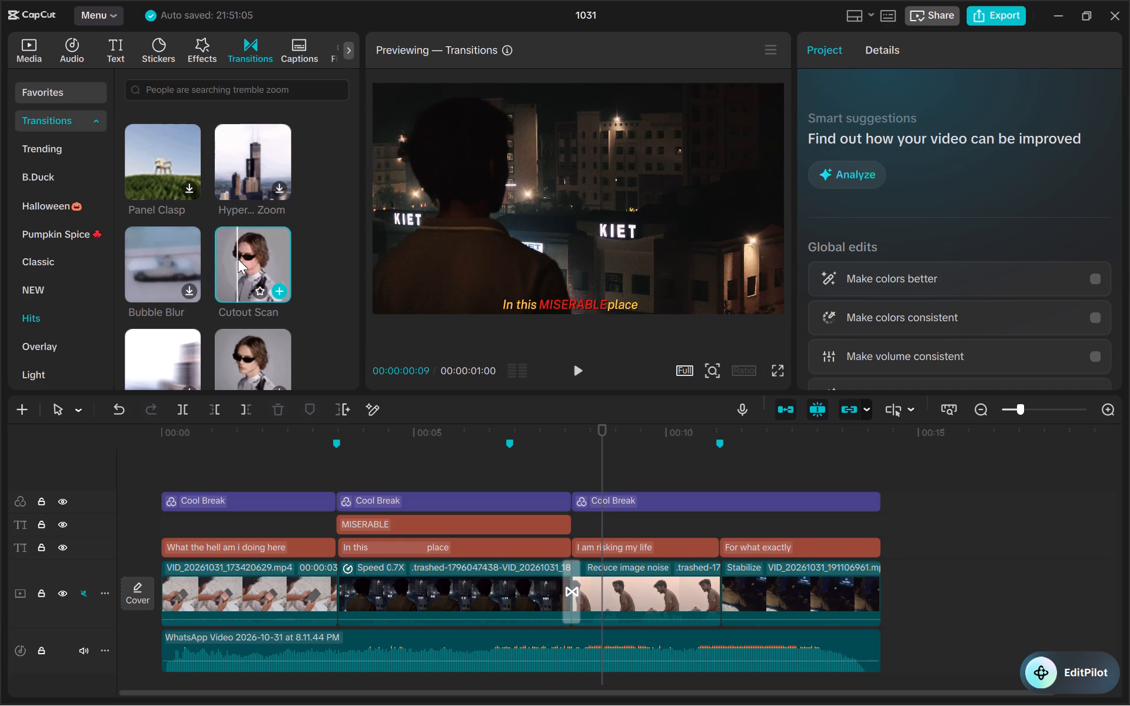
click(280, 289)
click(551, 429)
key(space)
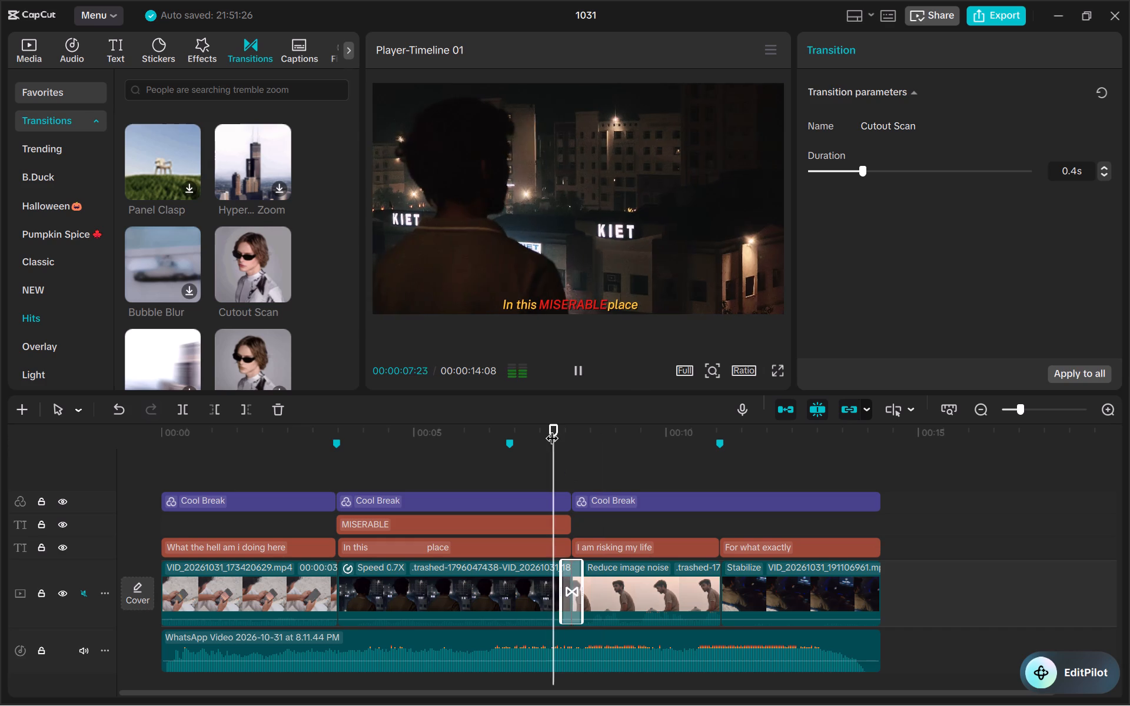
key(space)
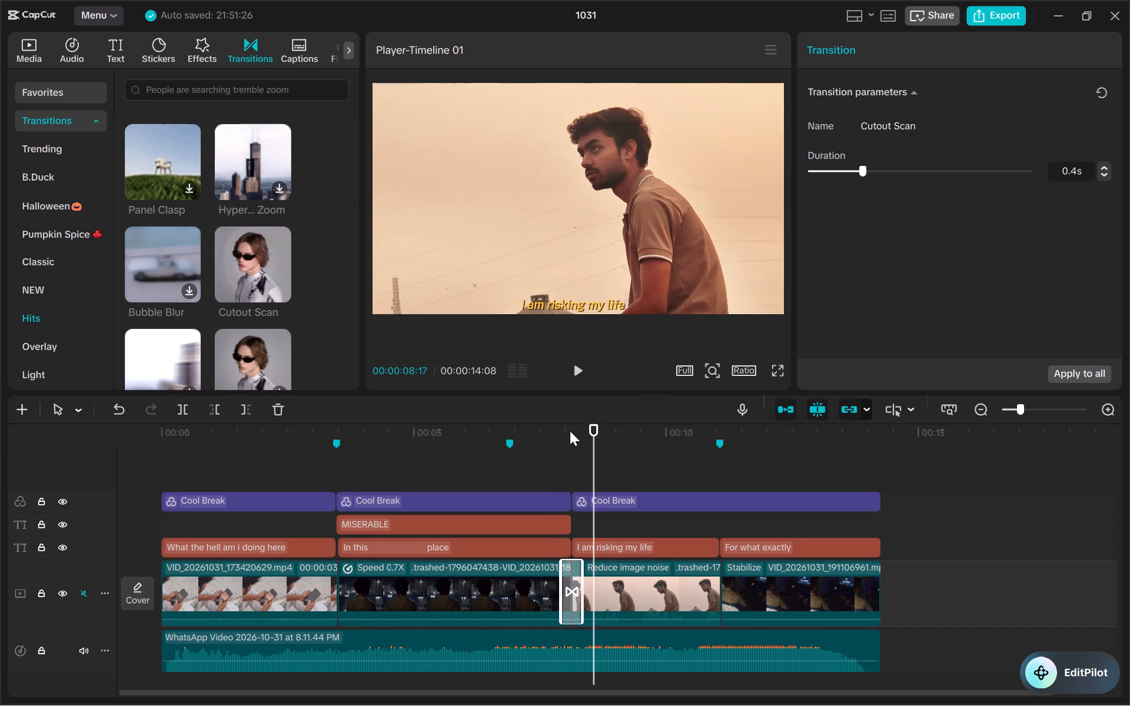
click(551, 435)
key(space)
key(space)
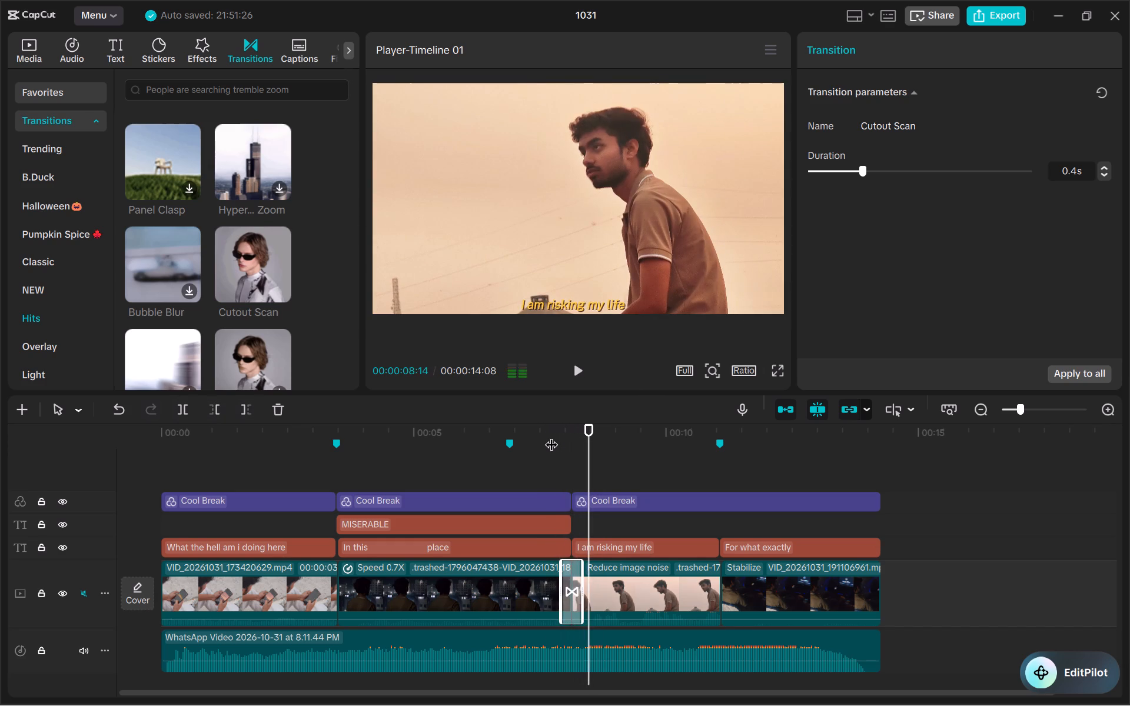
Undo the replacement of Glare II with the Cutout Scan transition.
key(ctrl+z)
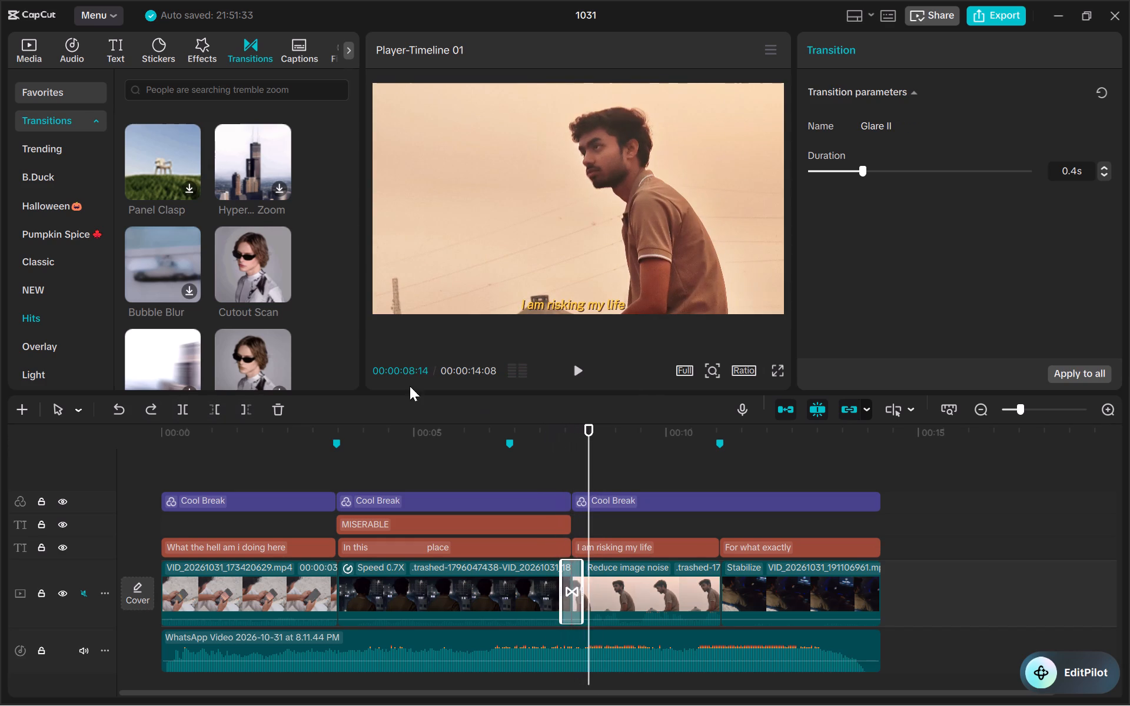
Browse further Hits transitions, down to Heat Swipe, Finger Swipe and Shake Flare, for a suitable one.
scroll(241, 331, down, 1)
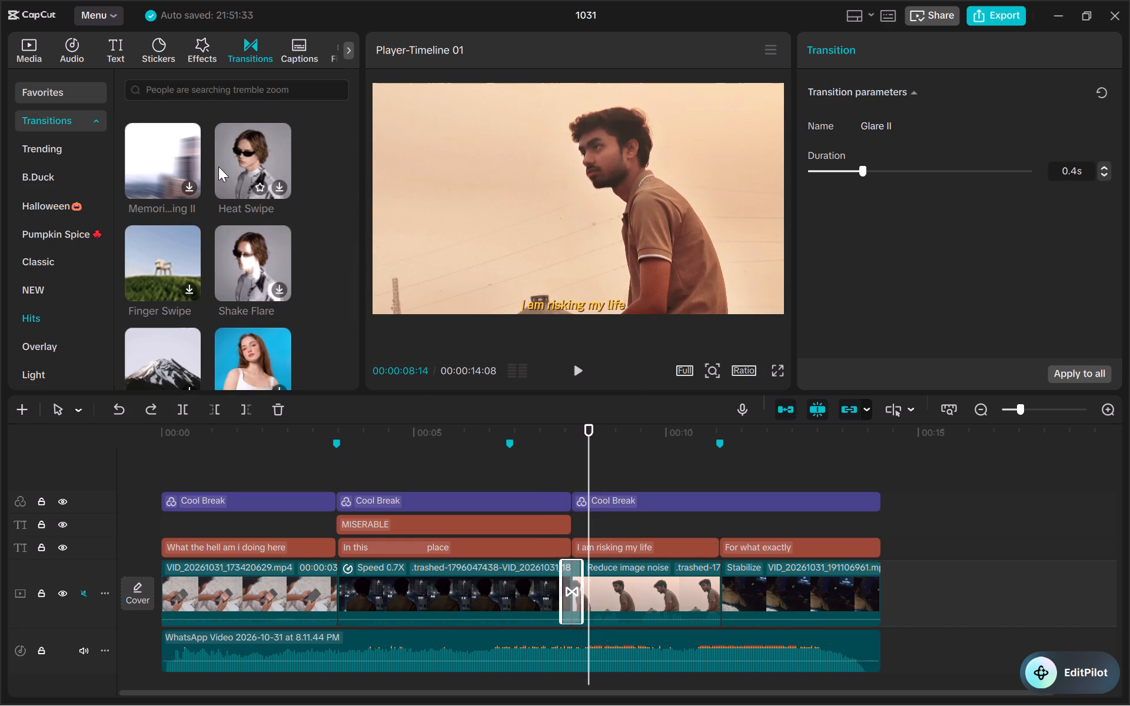
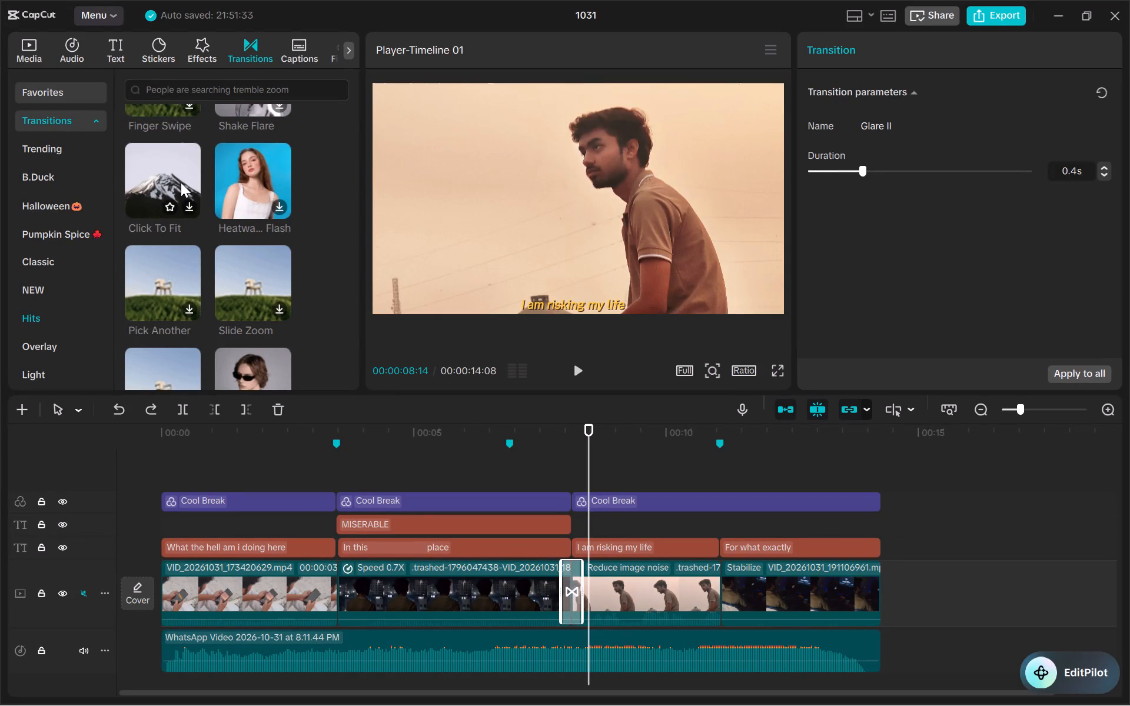
Browse the remaining Hits transitions and the Overlay, 3D and Glitch categories for a suitable one.
scroll(183, 297, down, 1)
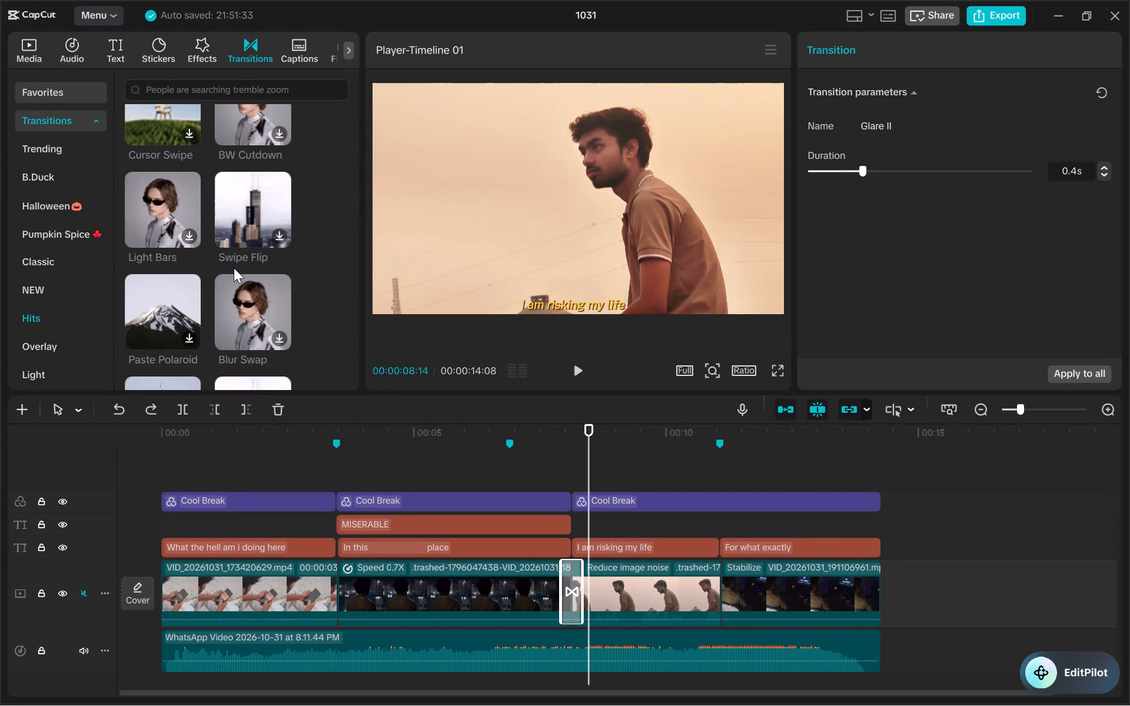
scroll(252, 330, down, 2)
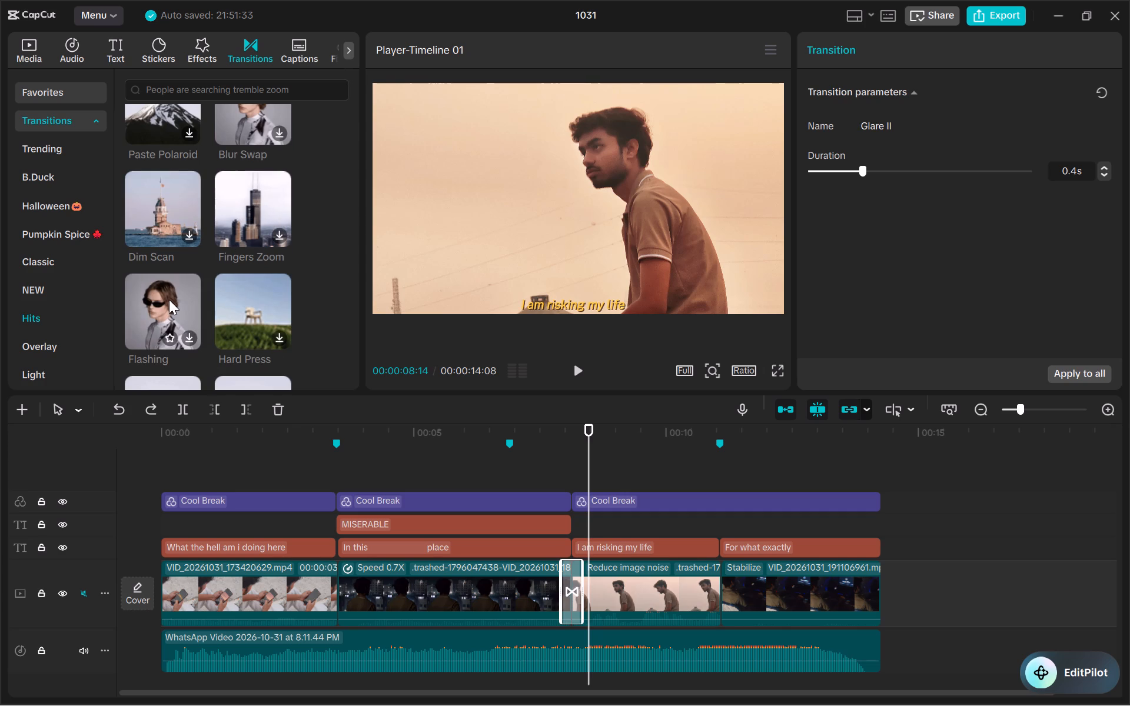
click(59, 346)
scroll(59, 346, down, 1)
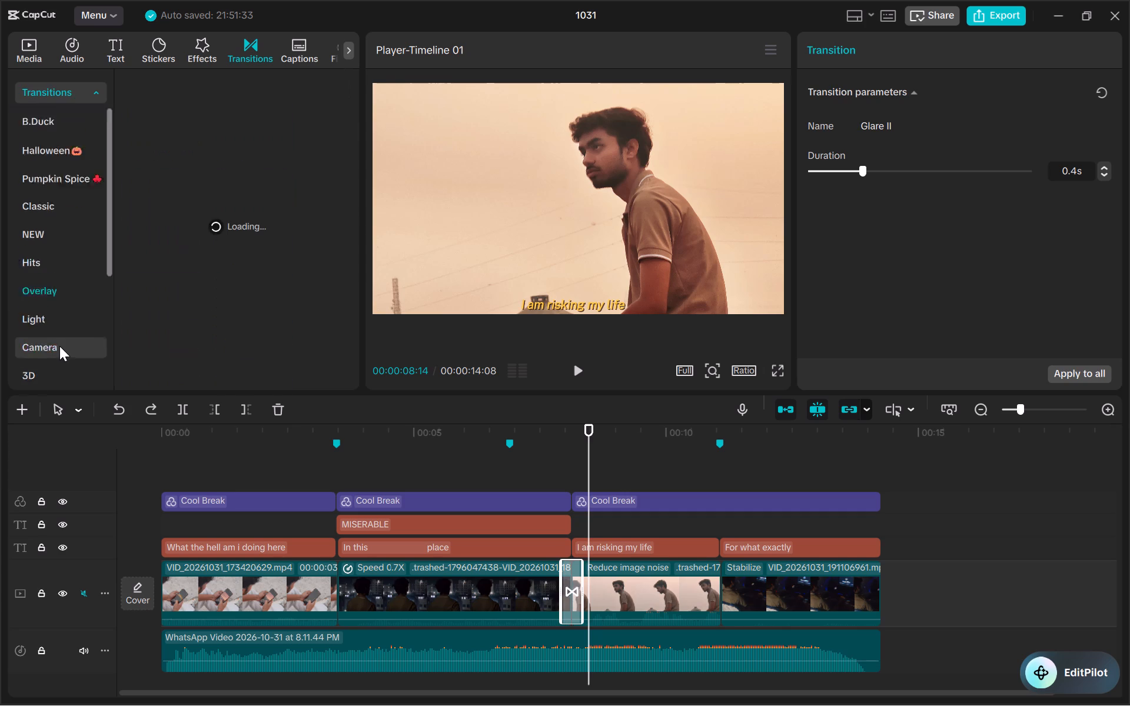
scroll(59, 346, down, 1)
scroll(65, 297, down, 2)
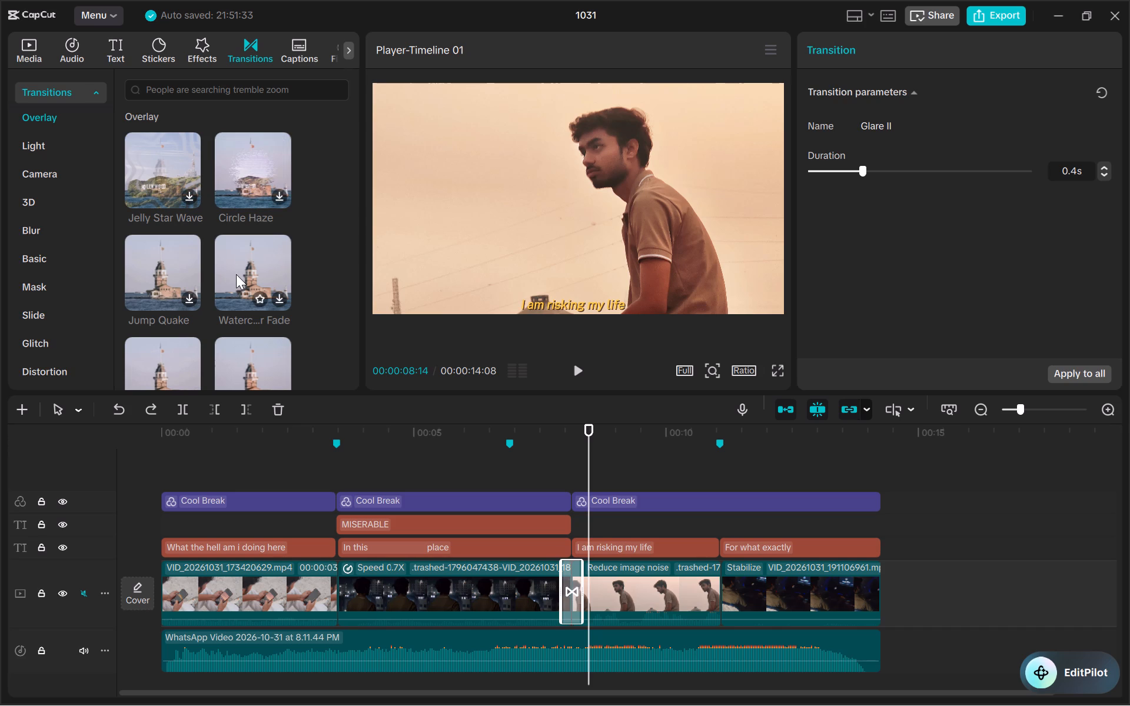
click(69, 212)
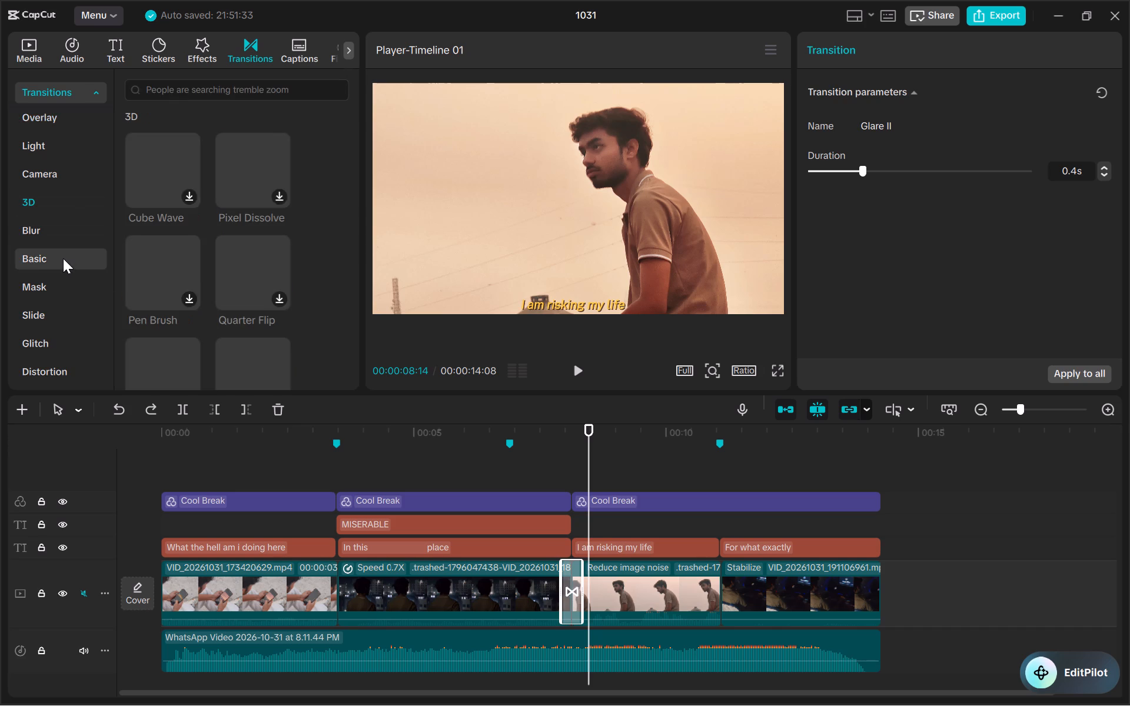
scroll(63, 258, down, 1)
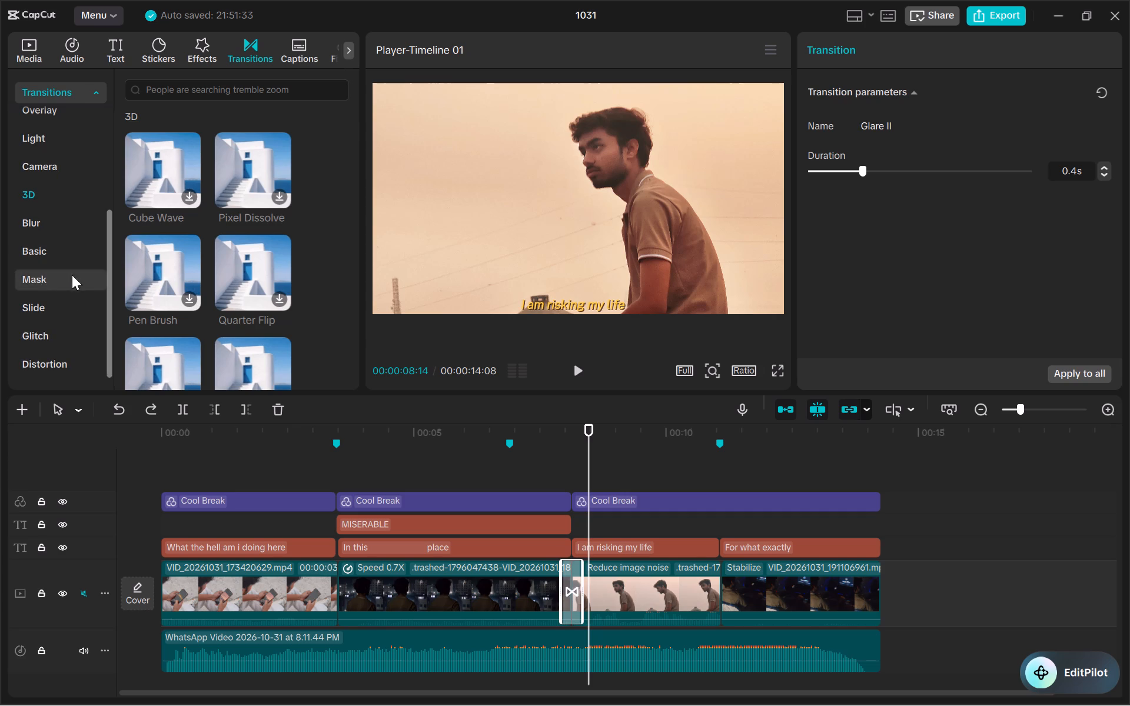
click(48, 335)
scroll(181, 235, up, 3)
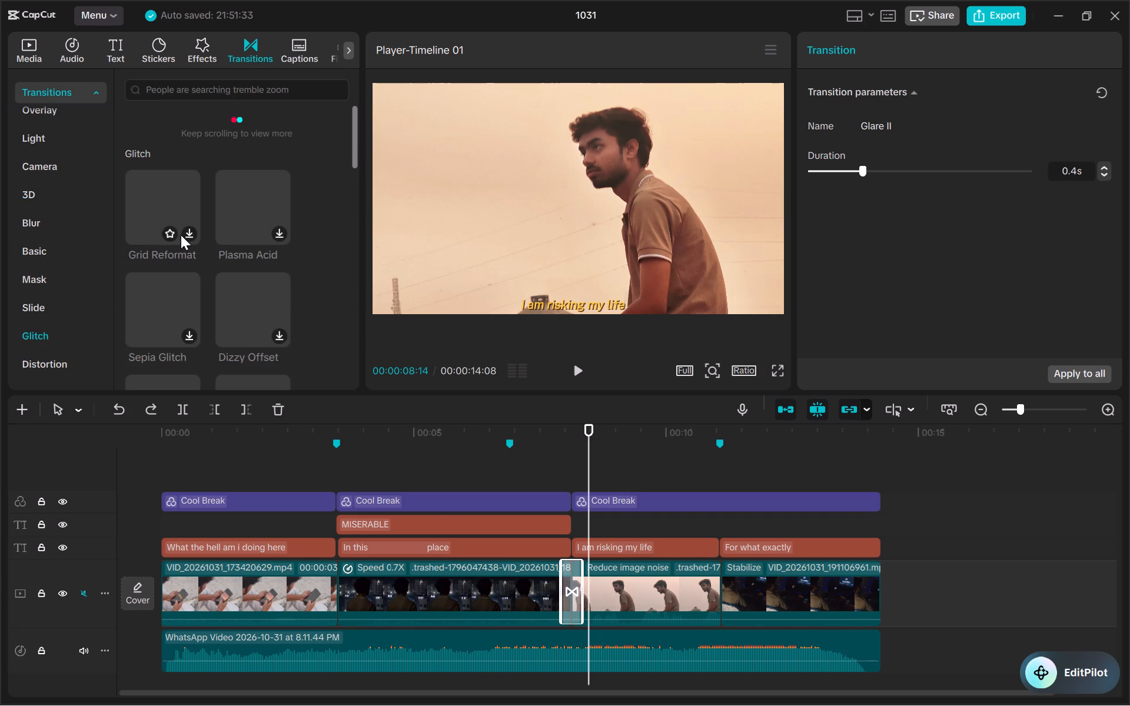
Play back the Glare II transition at the second cut, and again in full screen from about 00:00:02:14.
click(544, 435)
key(space)
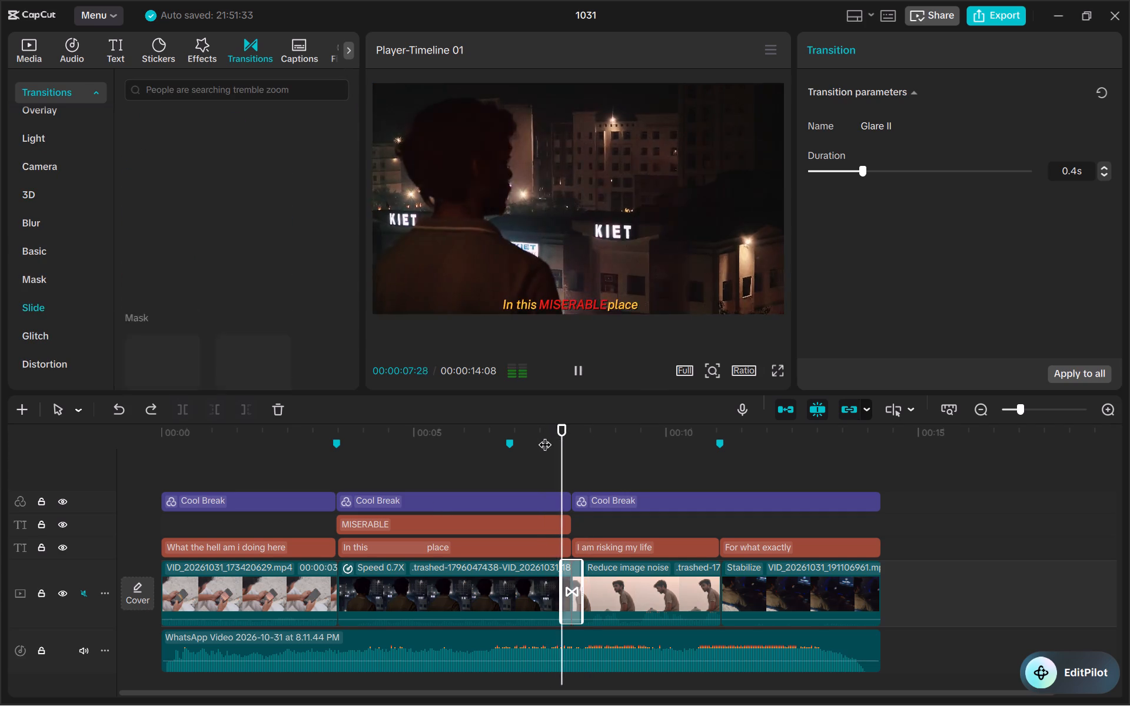
key(space)
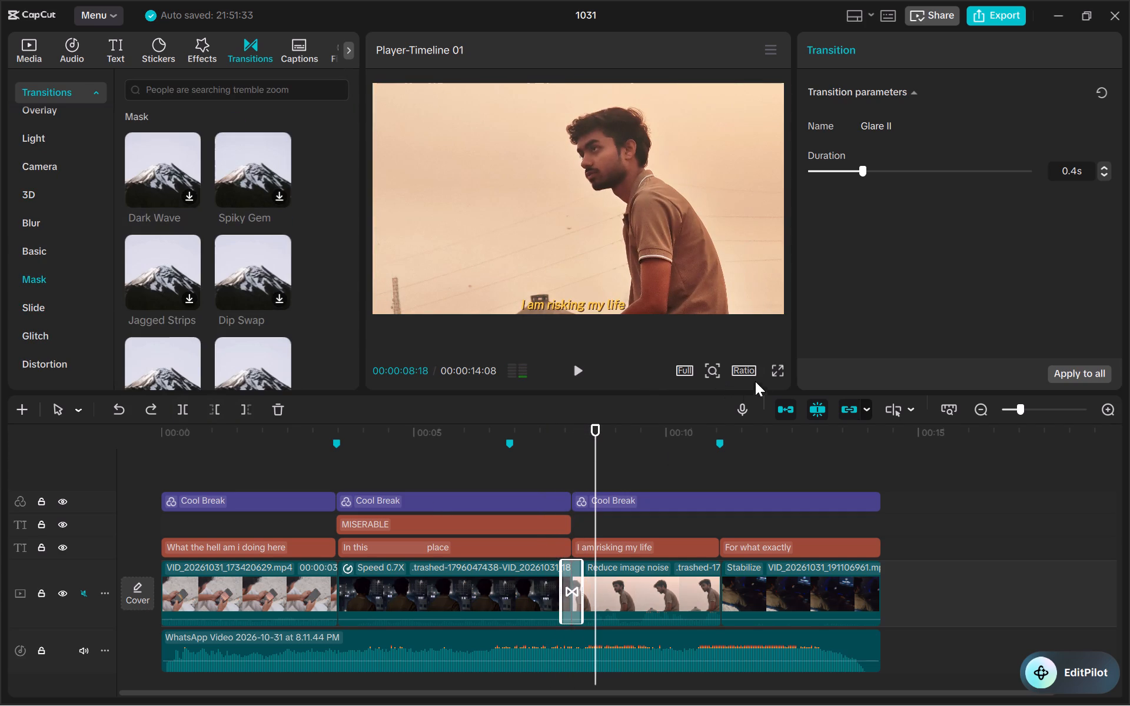
click(776, 364)
click(287, 442)
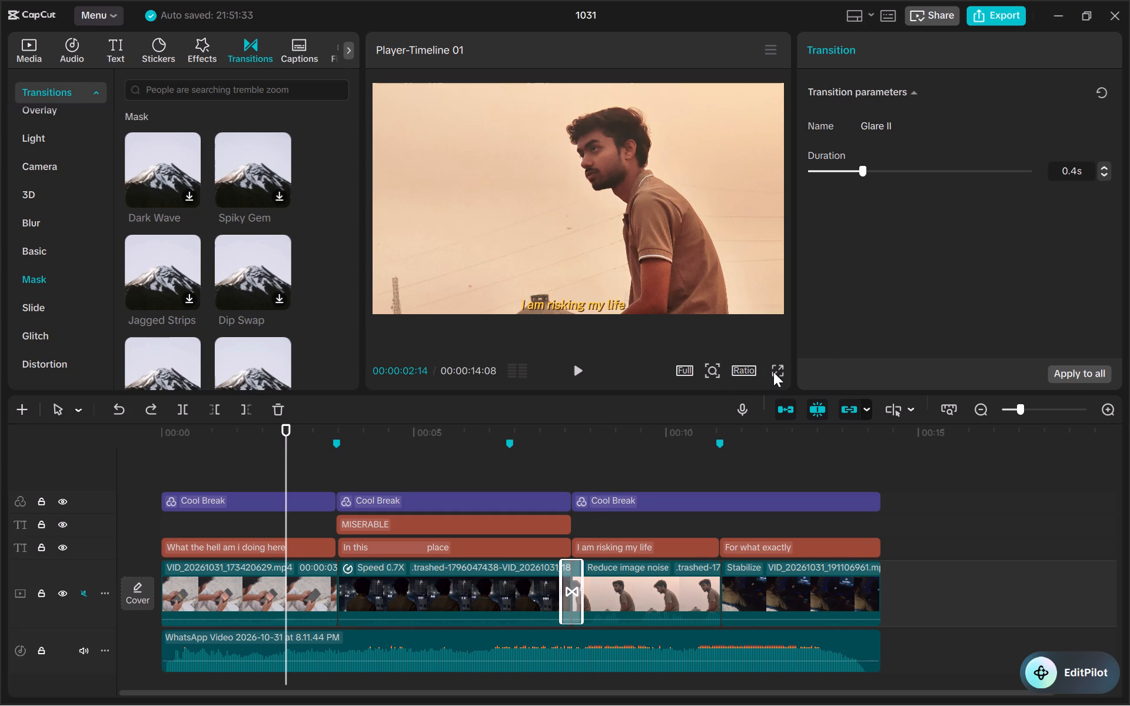
click(775, 372)
key(space)
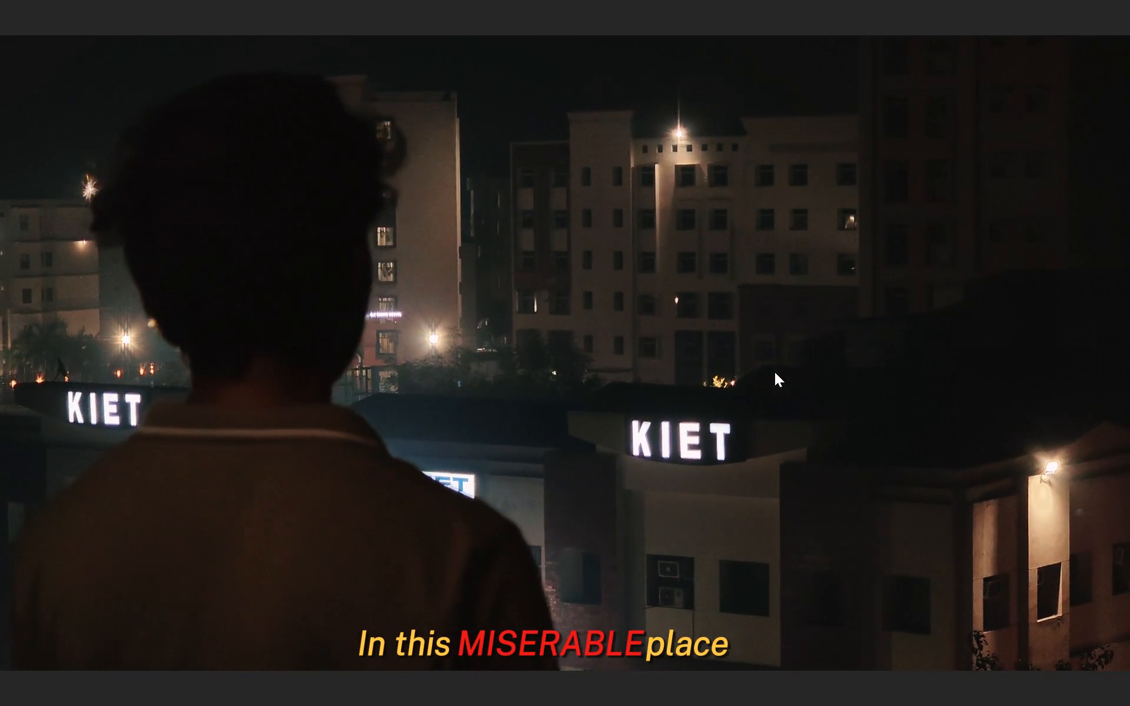
key(Escape)
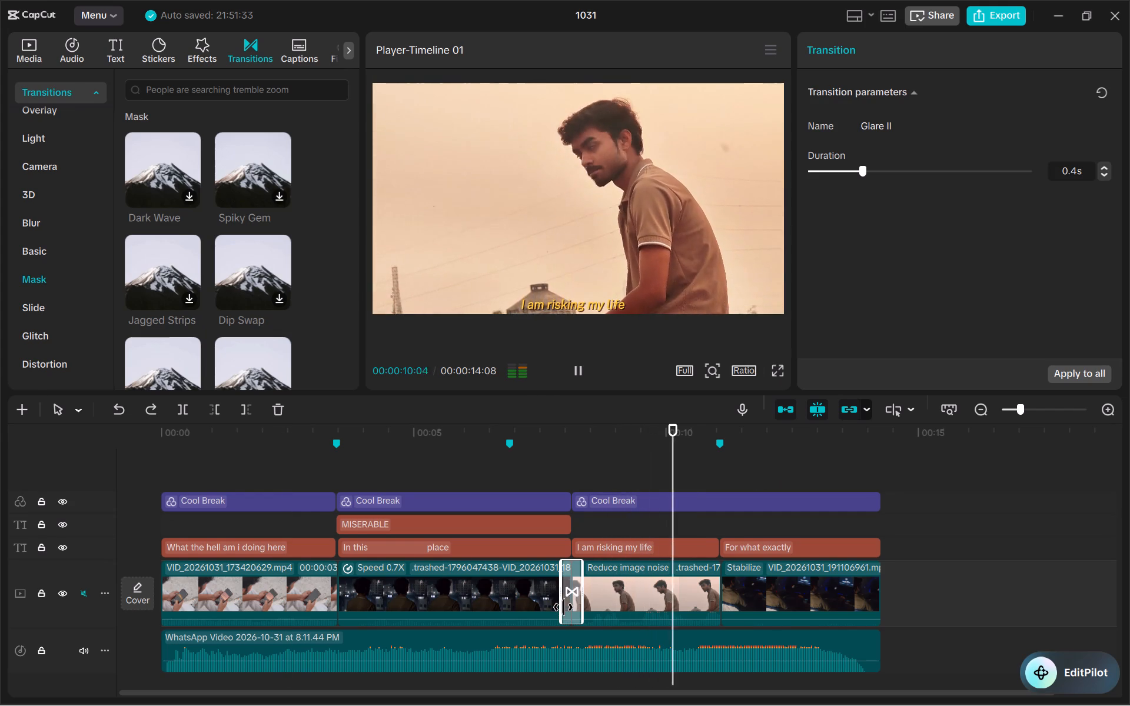
Delete the Glare II transition between the second and third clips.
click(567, 607)
key(BackSpace)
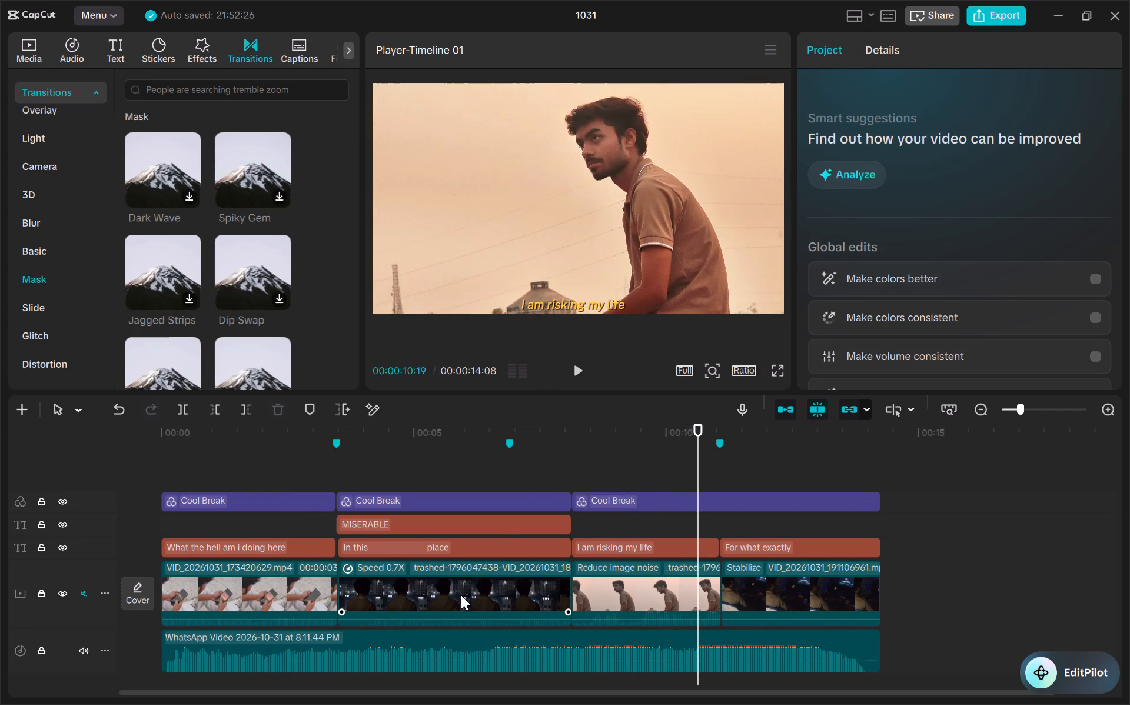
Play back the bare cut between the second and third clips and return the playhead to just before it.
click(555, 429)
key(space)
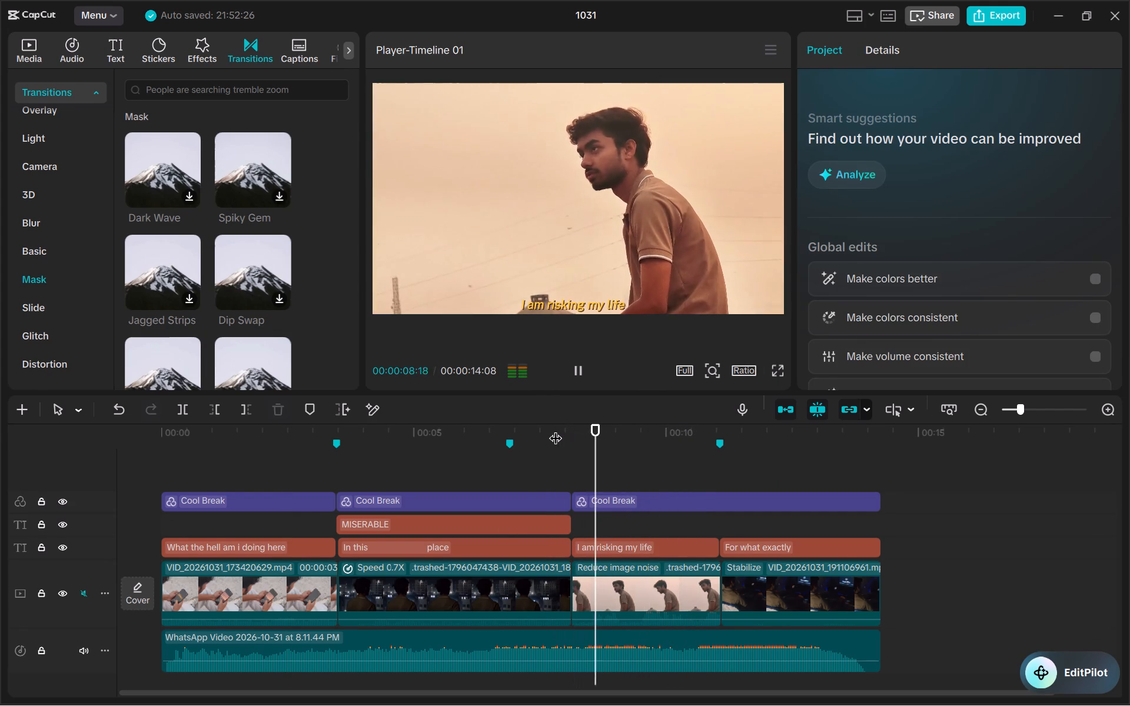
key(space)
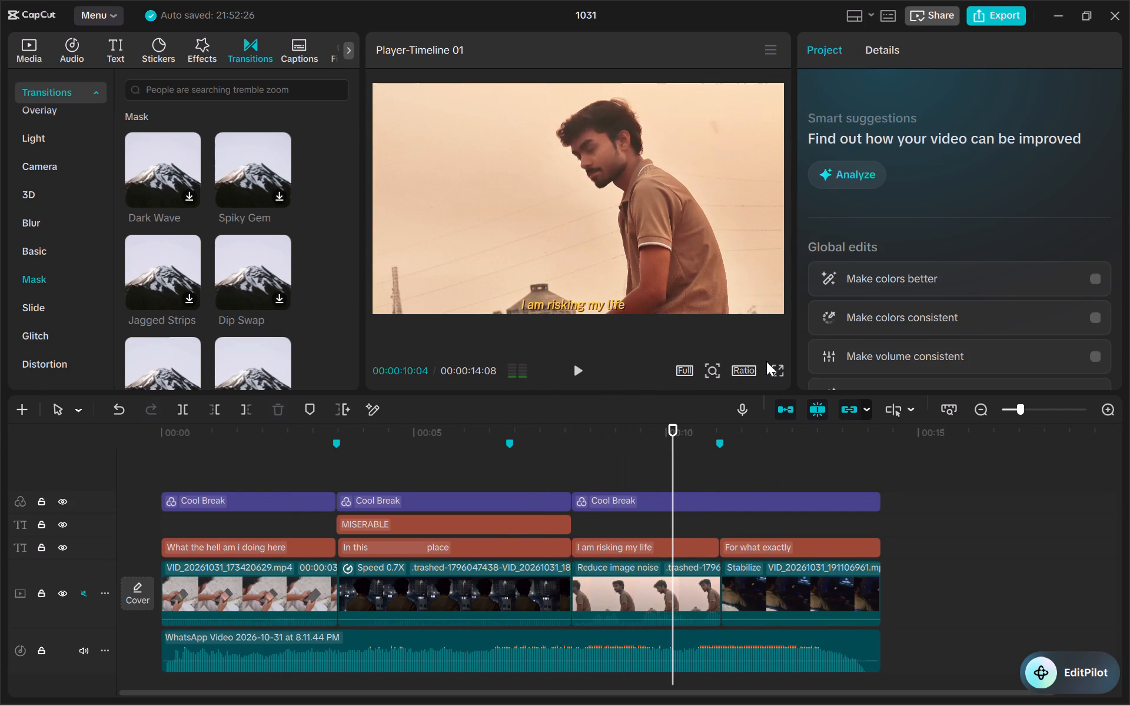
click(587, 444)
click(564, 442)
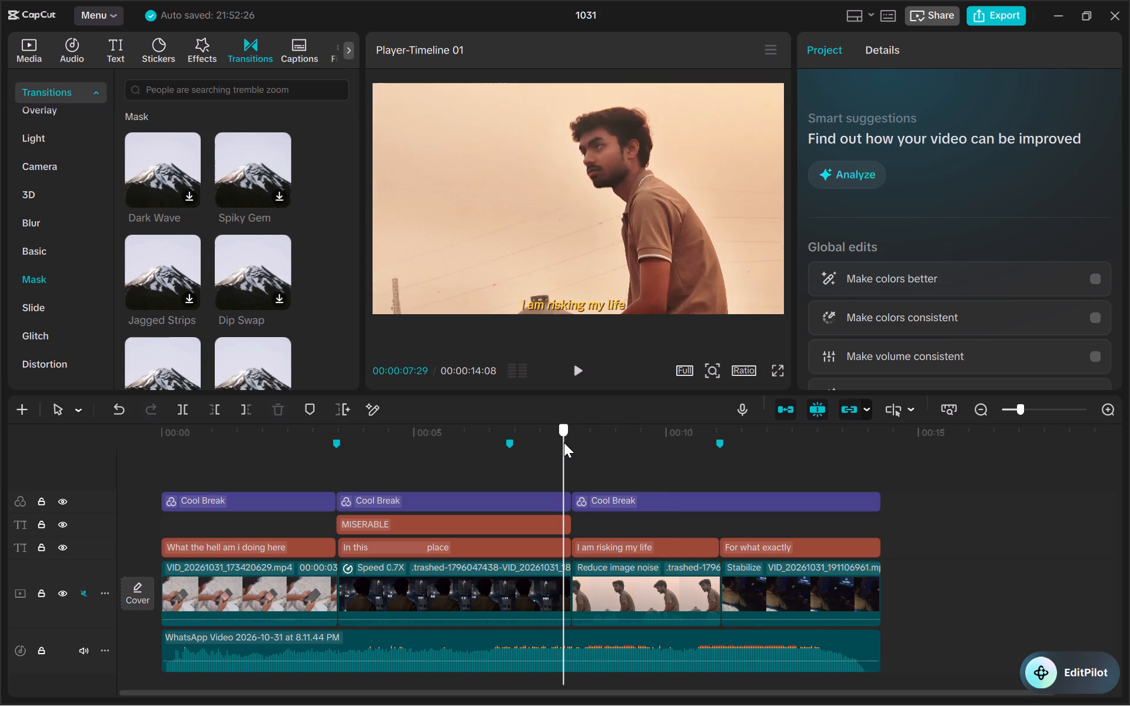
Browse the Motion and Party categories of the video effects.
click(248, 98)
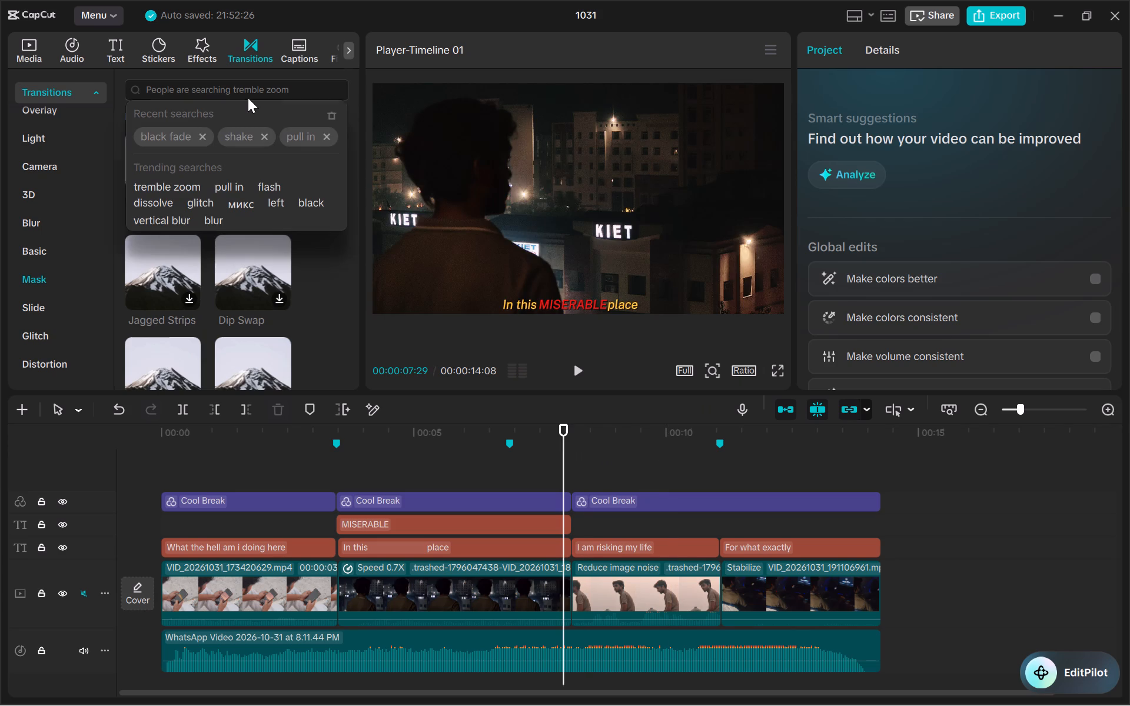
click(205, 56)
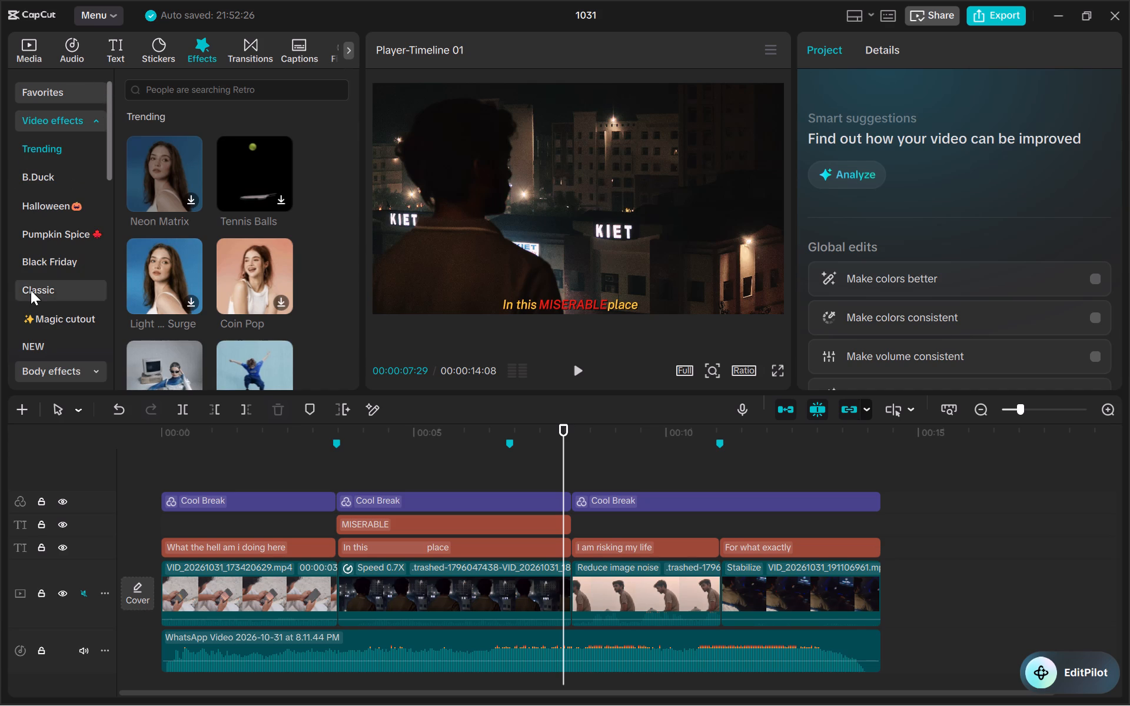
scroll(31, 290, down, 1)
click(55, 215)
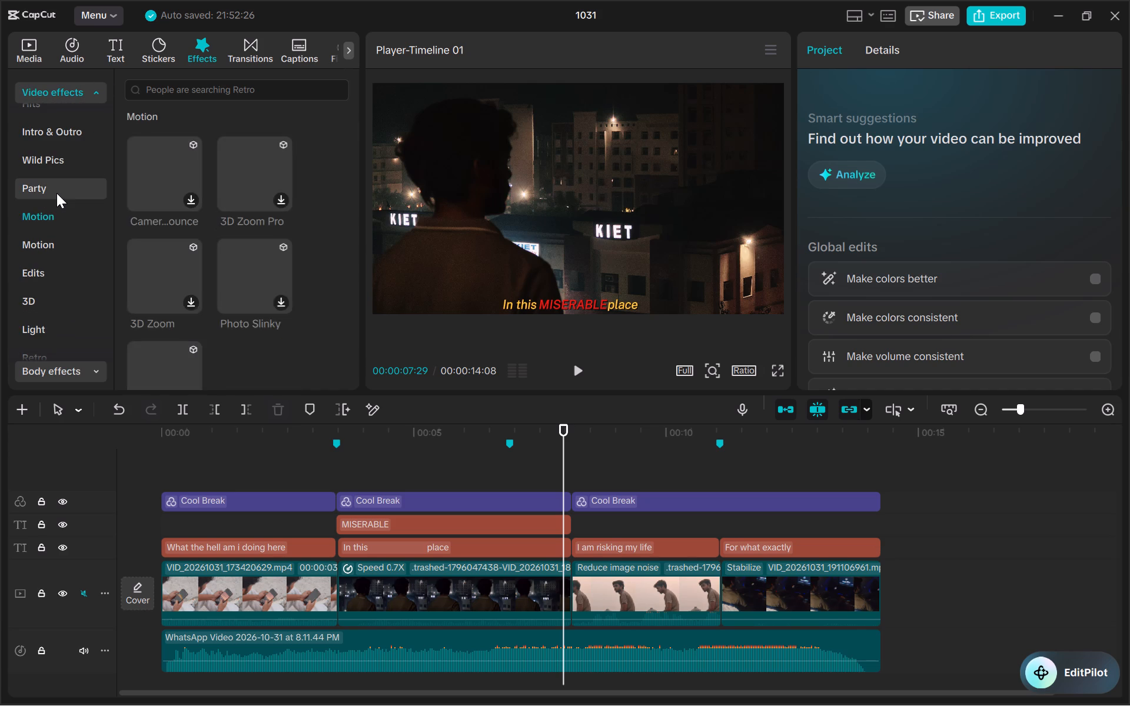
click(56, 193)
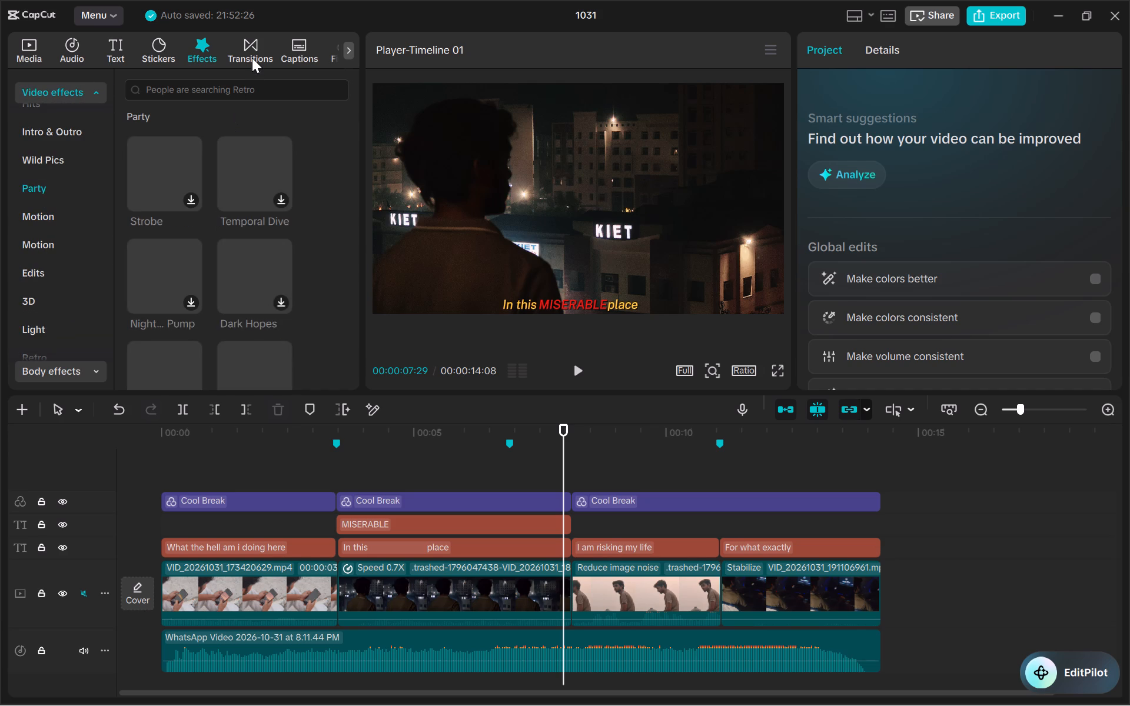
Search the transitions for "merge" and apply the Mix transition at the cut between the second and third clips.
click(252, 58)
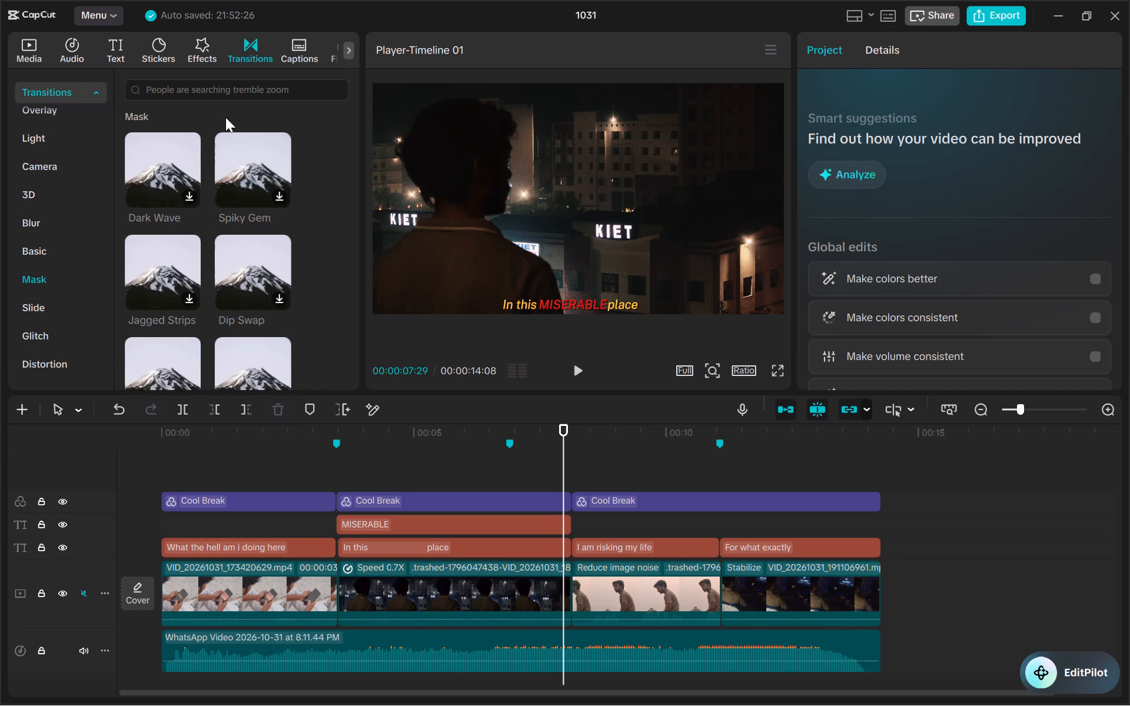
click(230, 98)
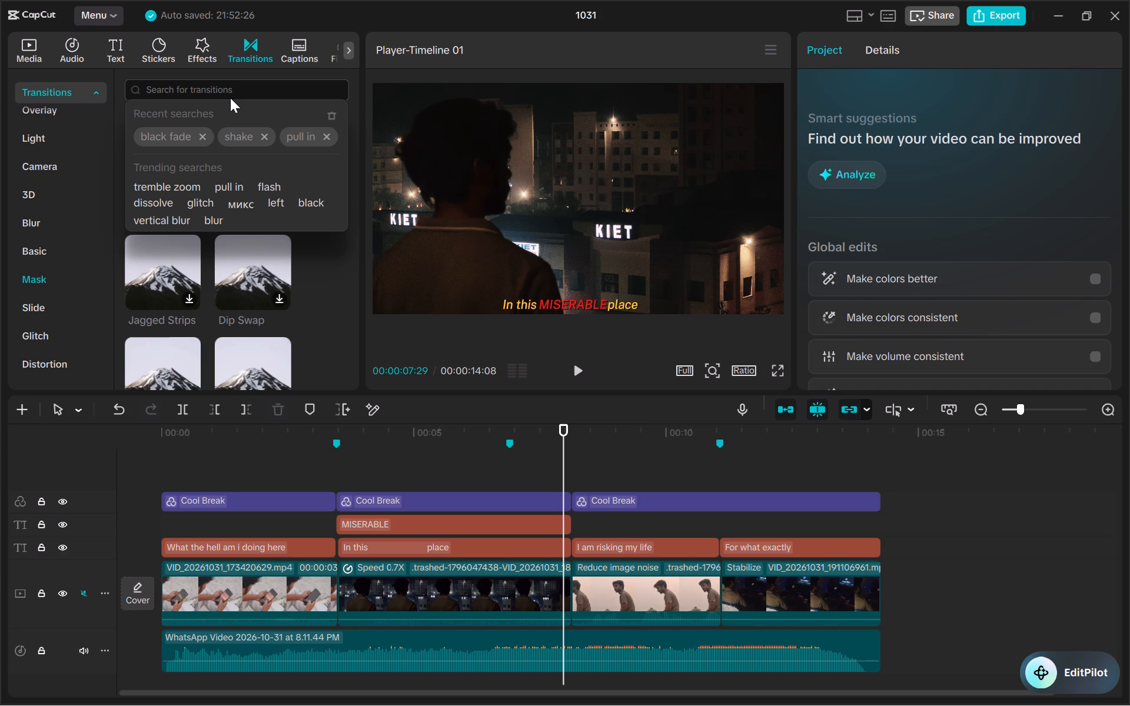
text(merge)
key(Return)
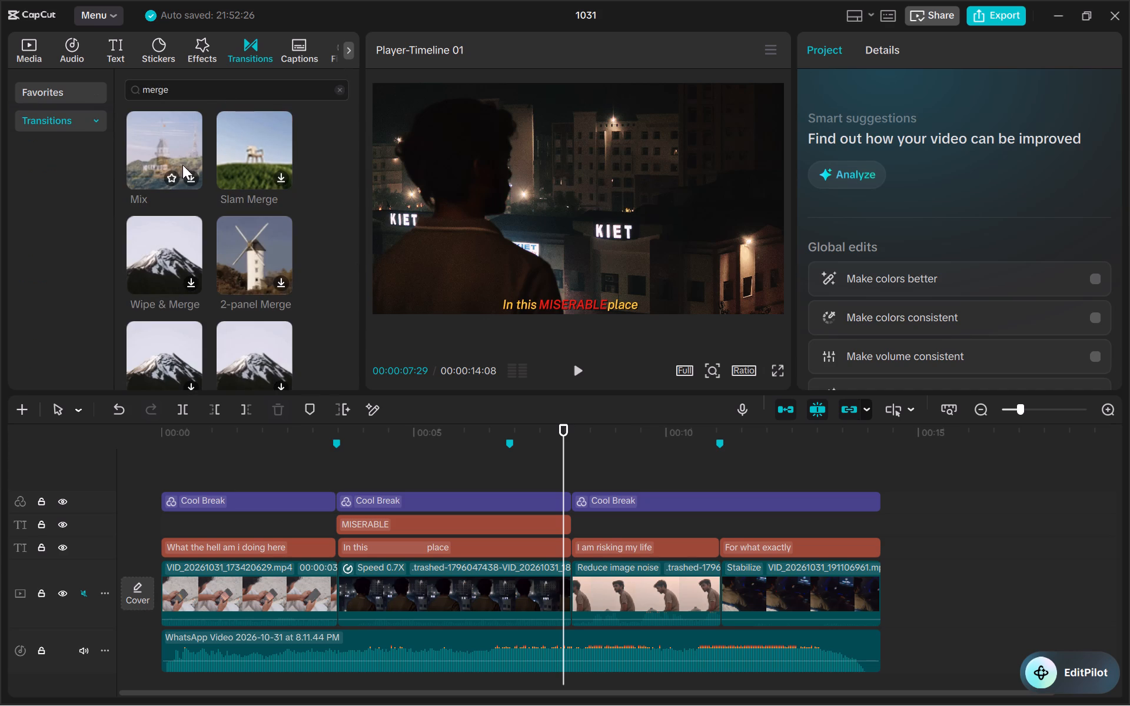
double_click(189, 179)
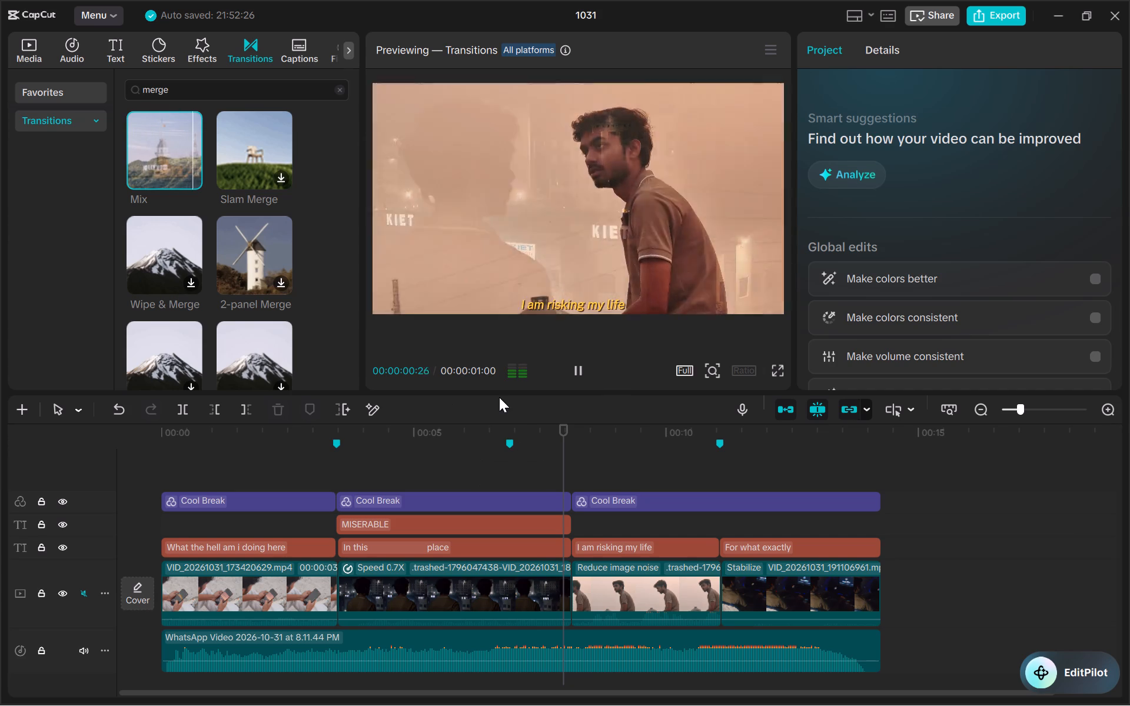
drag(167, 146, 556, 591)
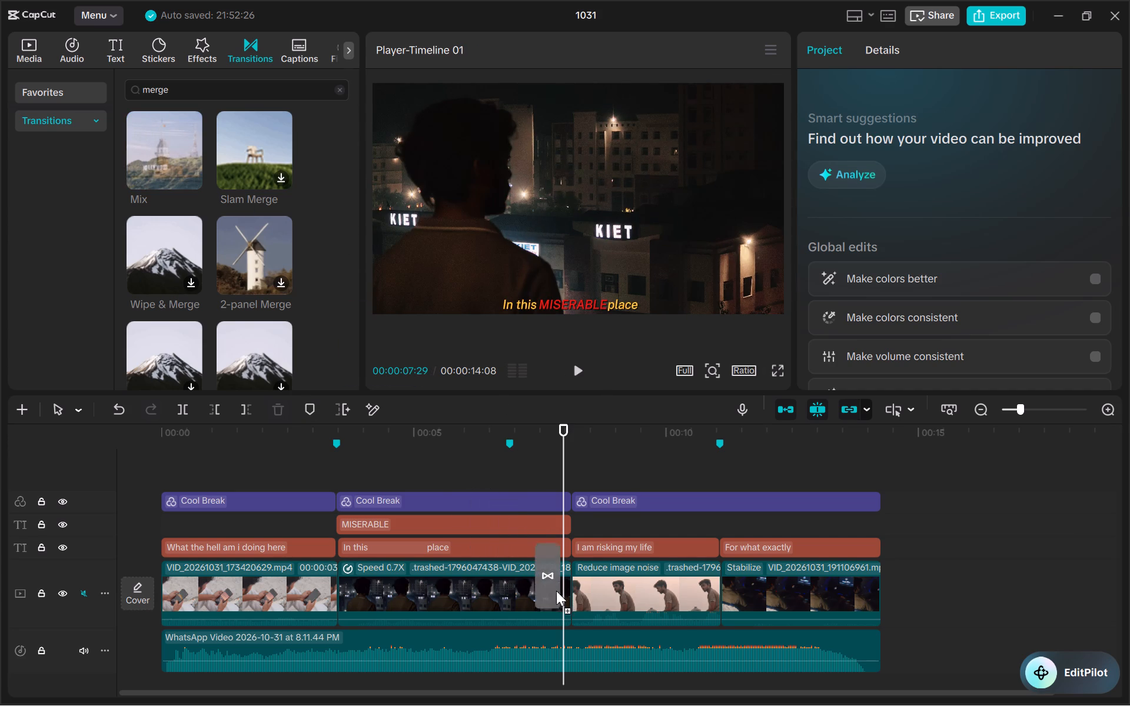
drag(556, 591, 566, 597)
Review the Mix transition by playing the section around the second cut several times, including in full screen.
click(540, 453)
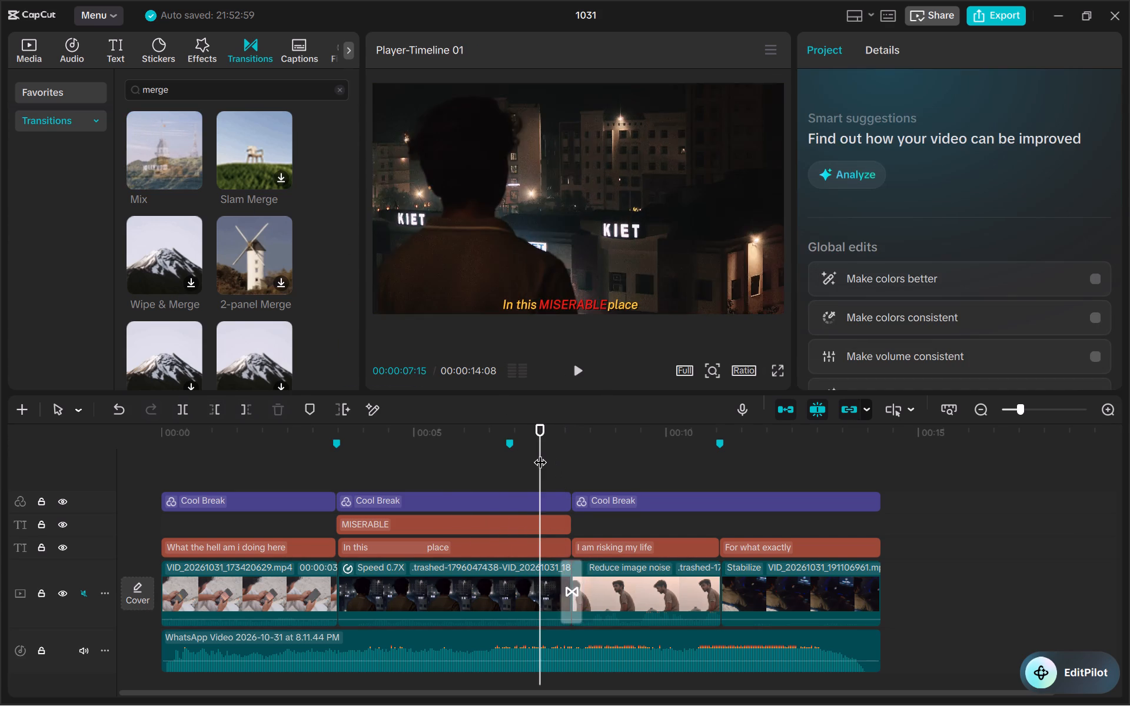
key(space)
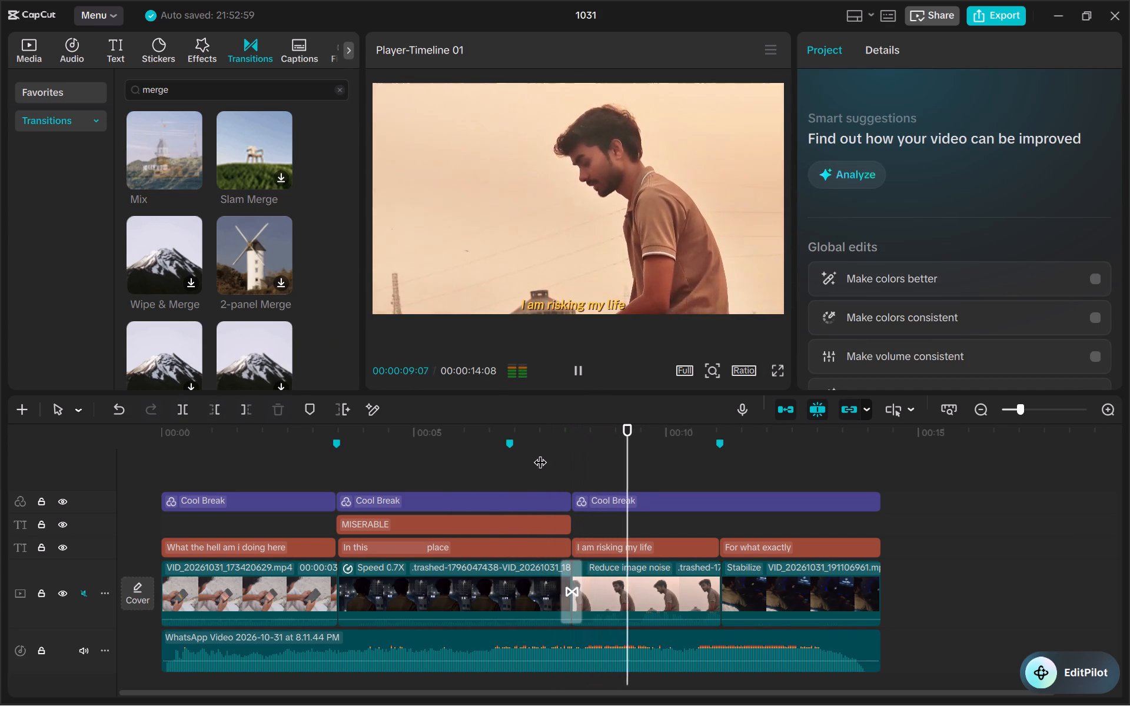
click(536, 442)
click(777, 367)
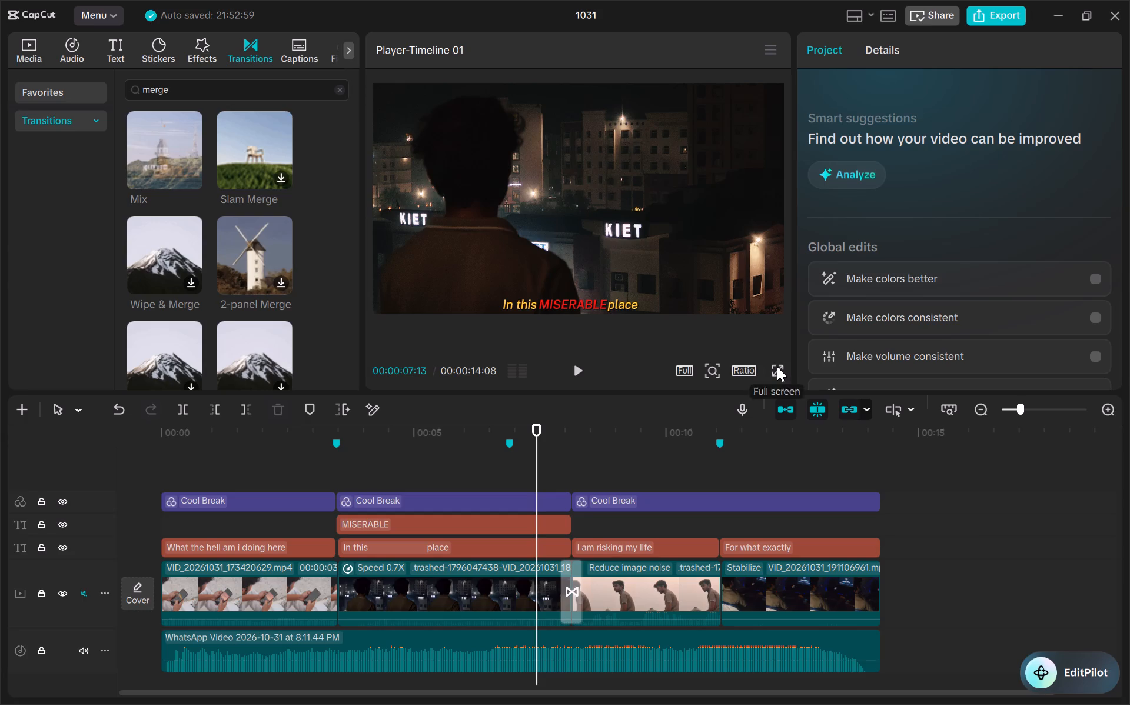
key(space)
key(space)
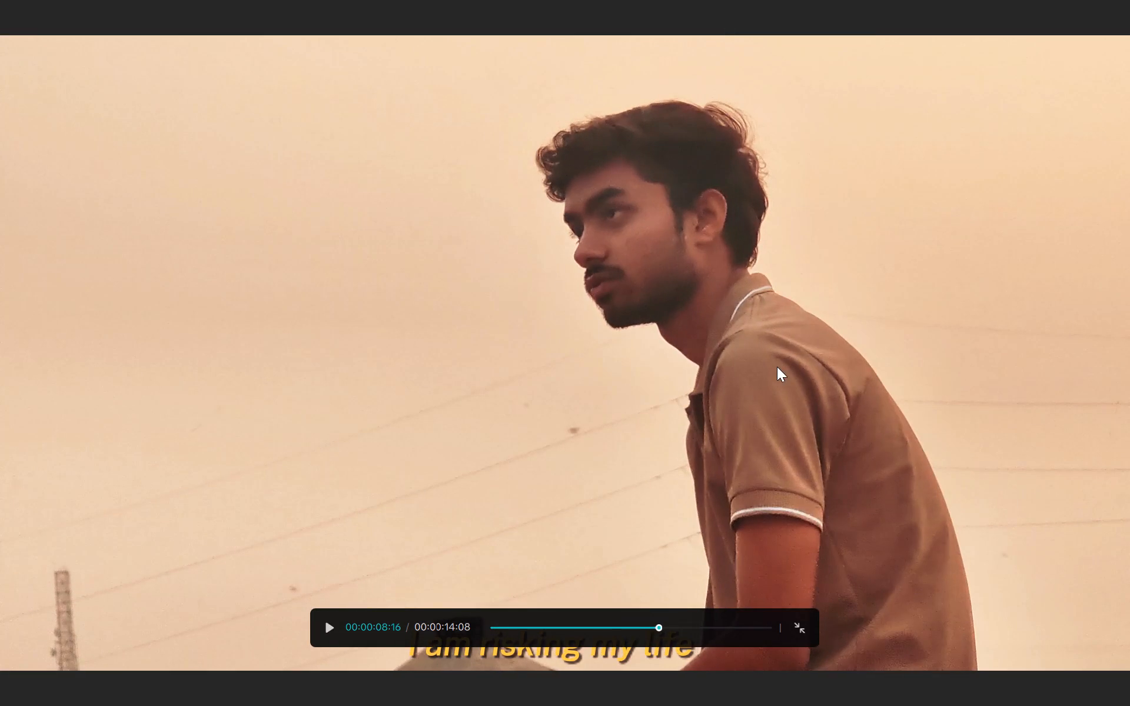
key(Escape)
click(547, 435)
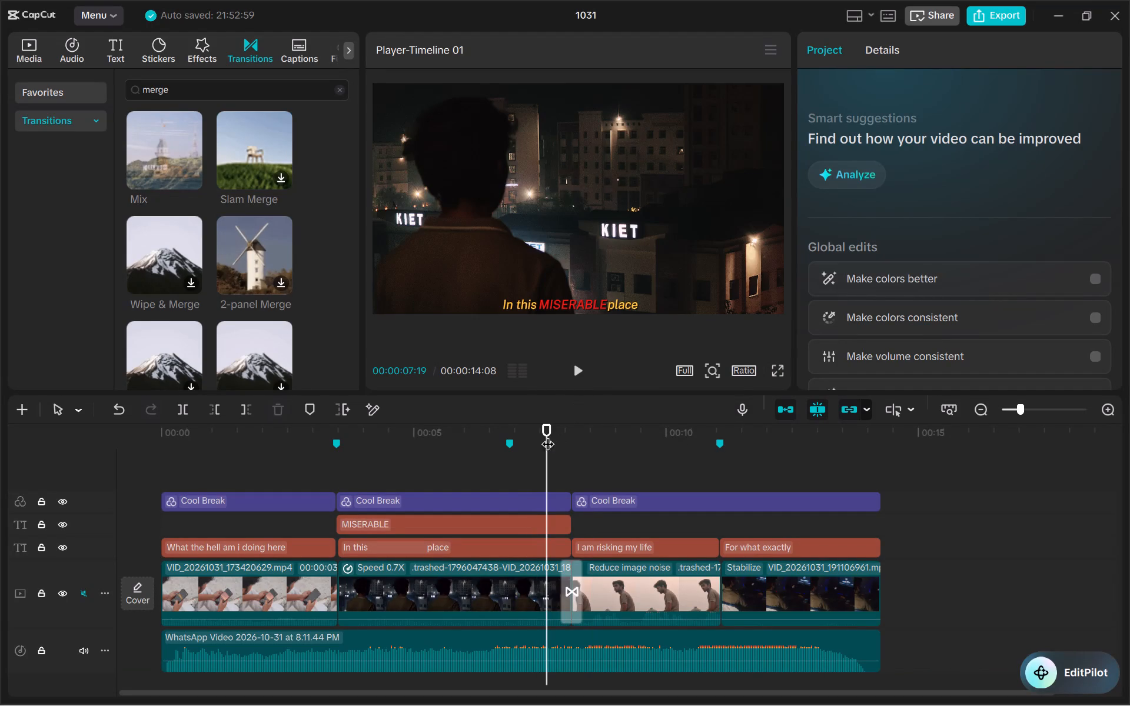
click(785, 373)
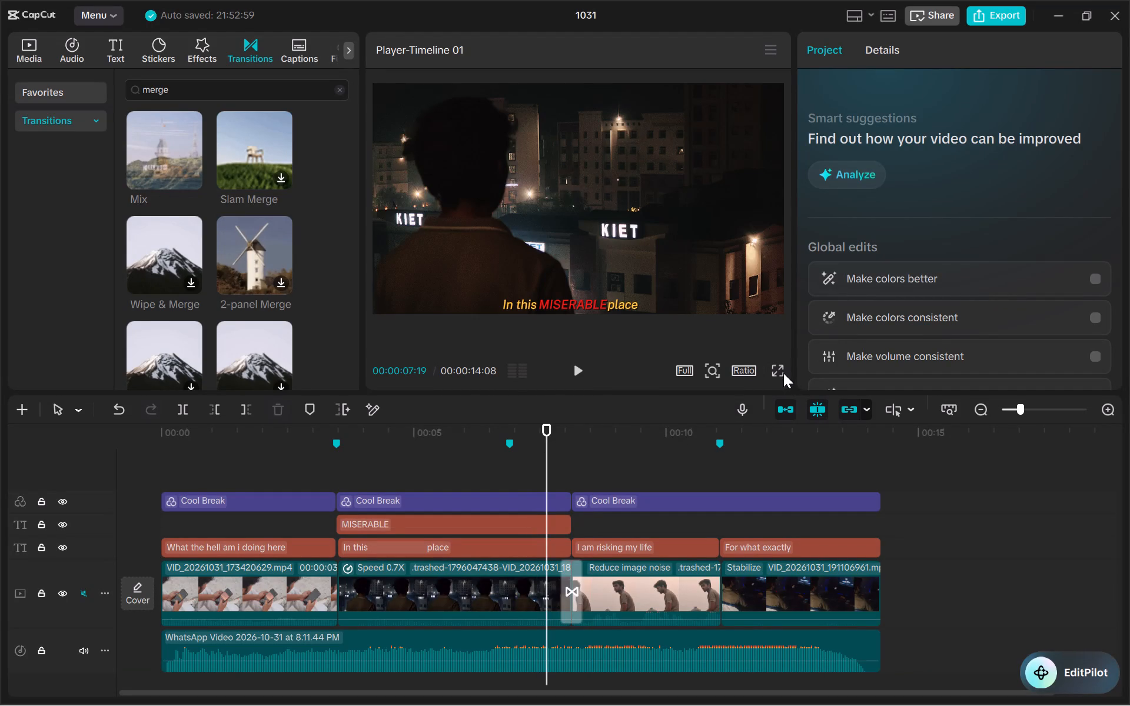
click(783, 373)
key(space)
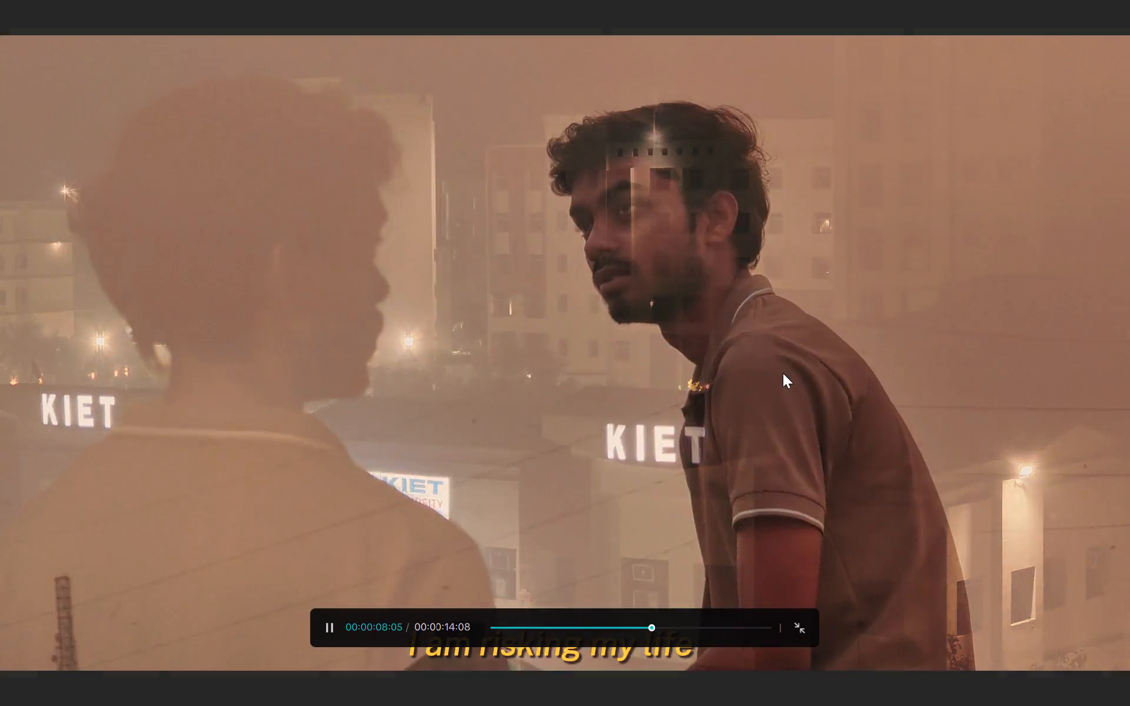
key(space)
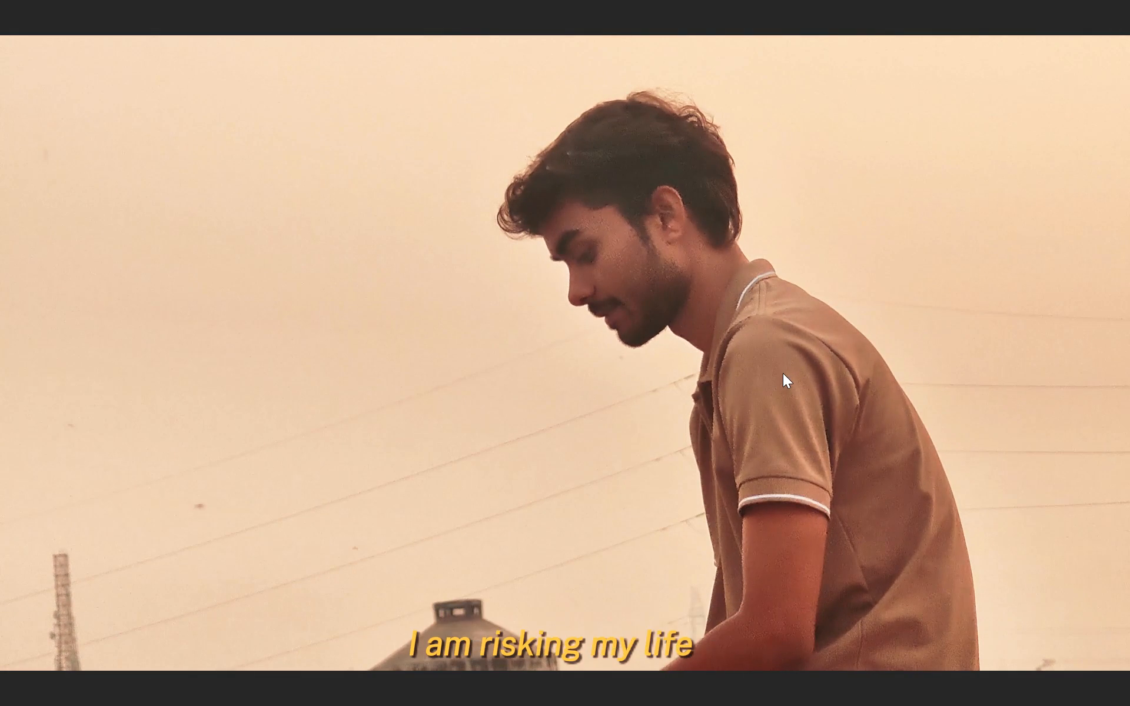
key(Escape)
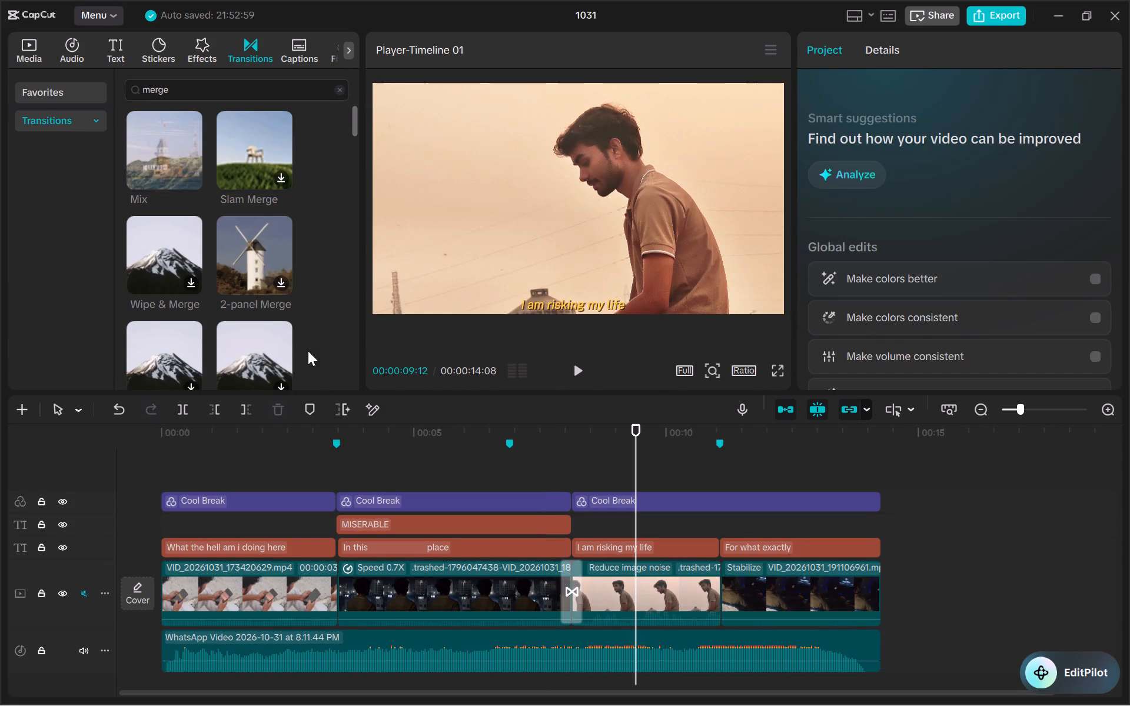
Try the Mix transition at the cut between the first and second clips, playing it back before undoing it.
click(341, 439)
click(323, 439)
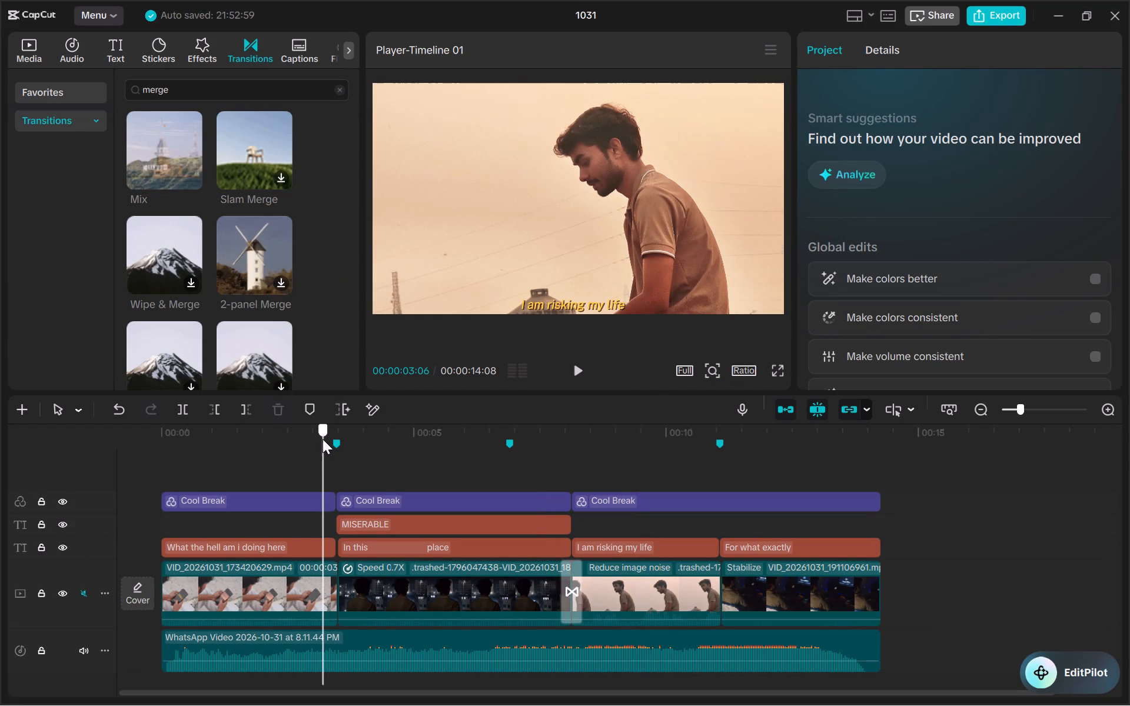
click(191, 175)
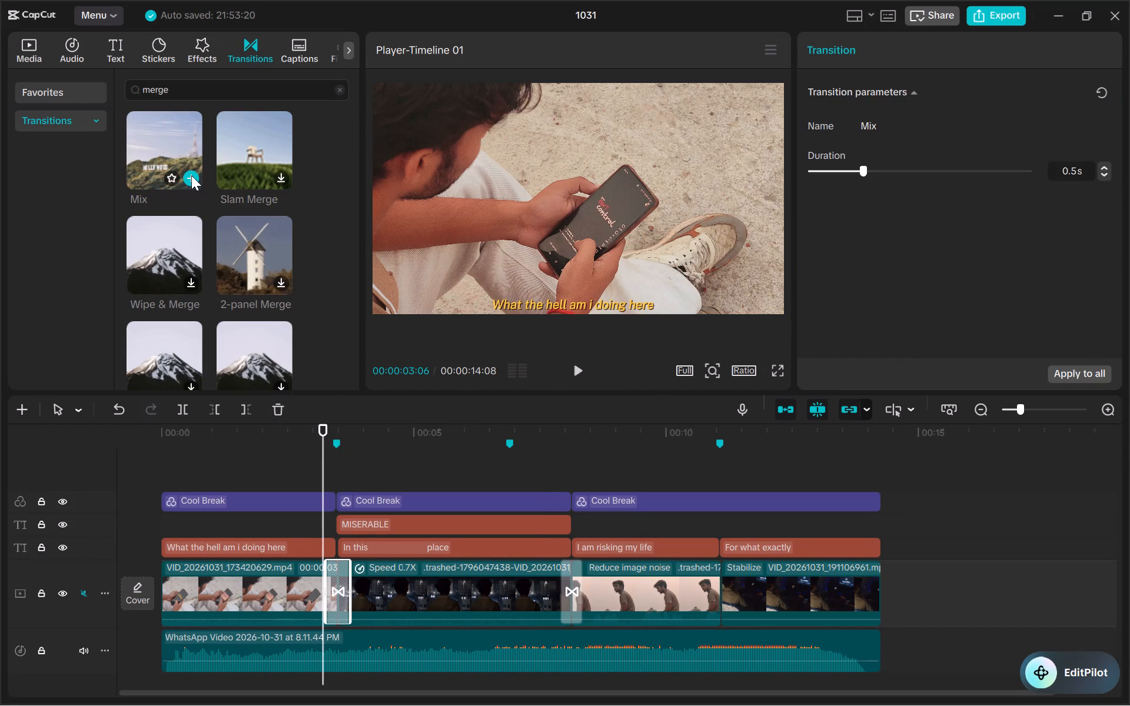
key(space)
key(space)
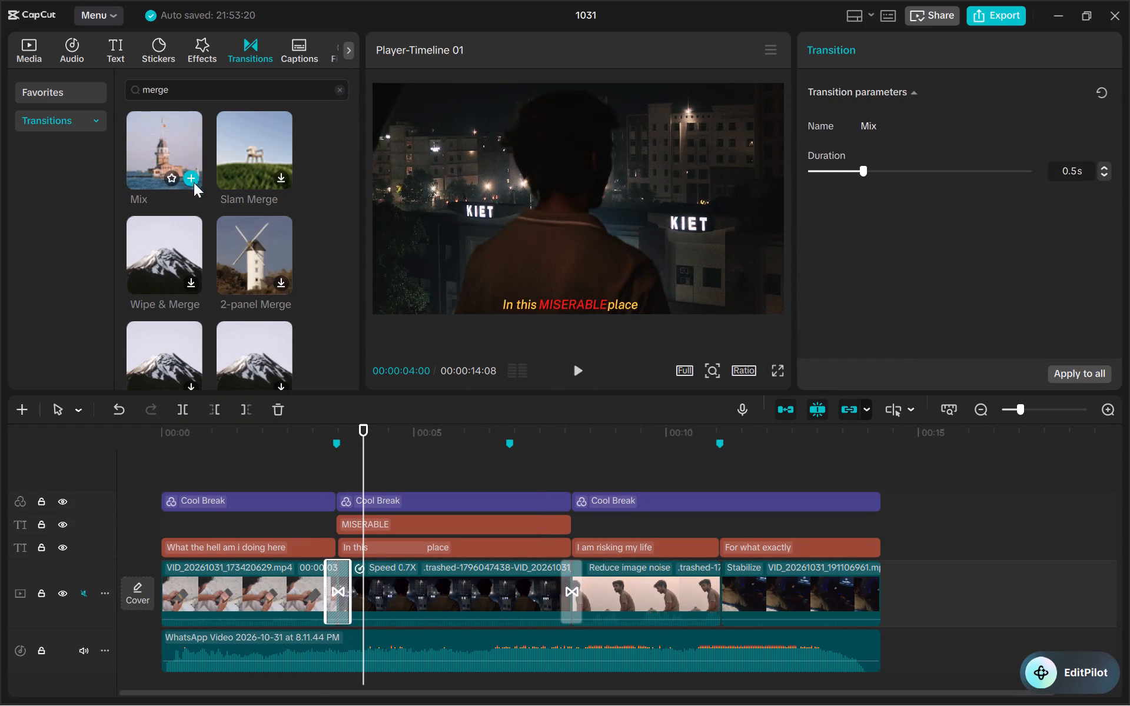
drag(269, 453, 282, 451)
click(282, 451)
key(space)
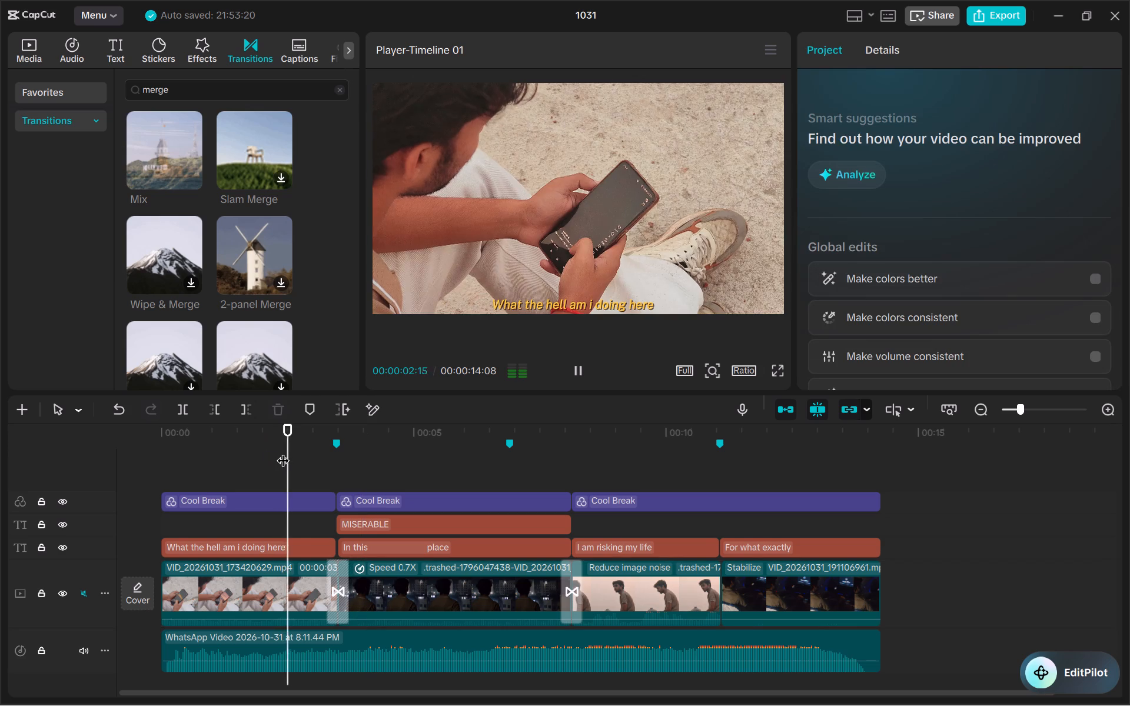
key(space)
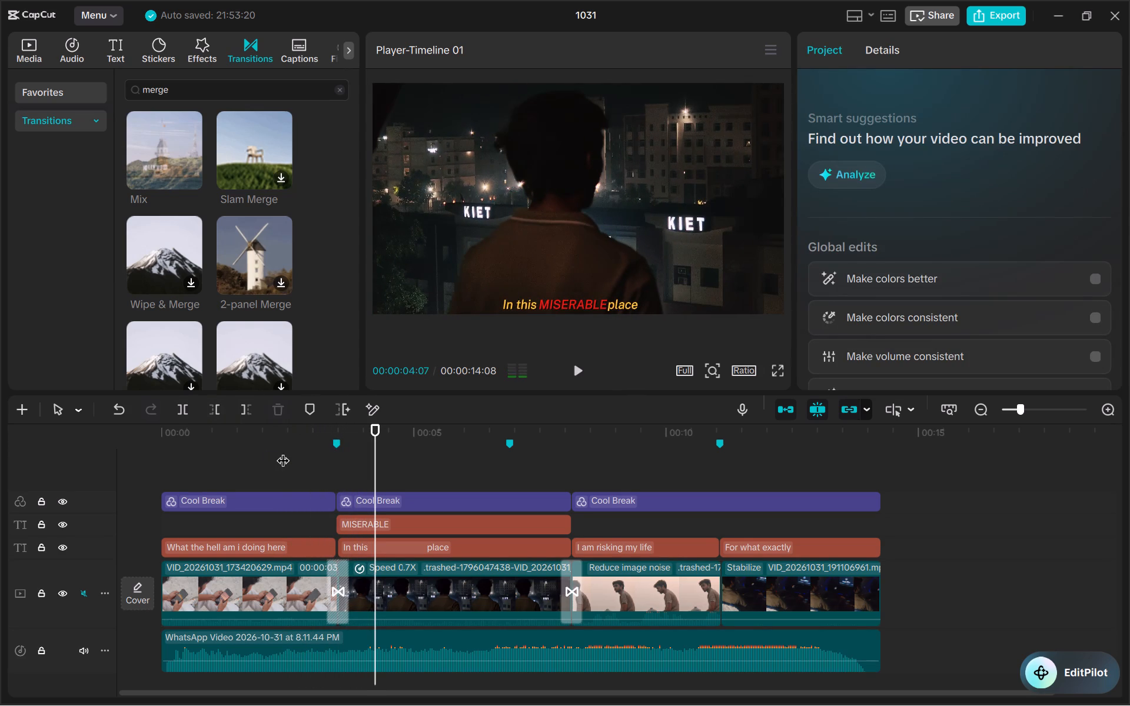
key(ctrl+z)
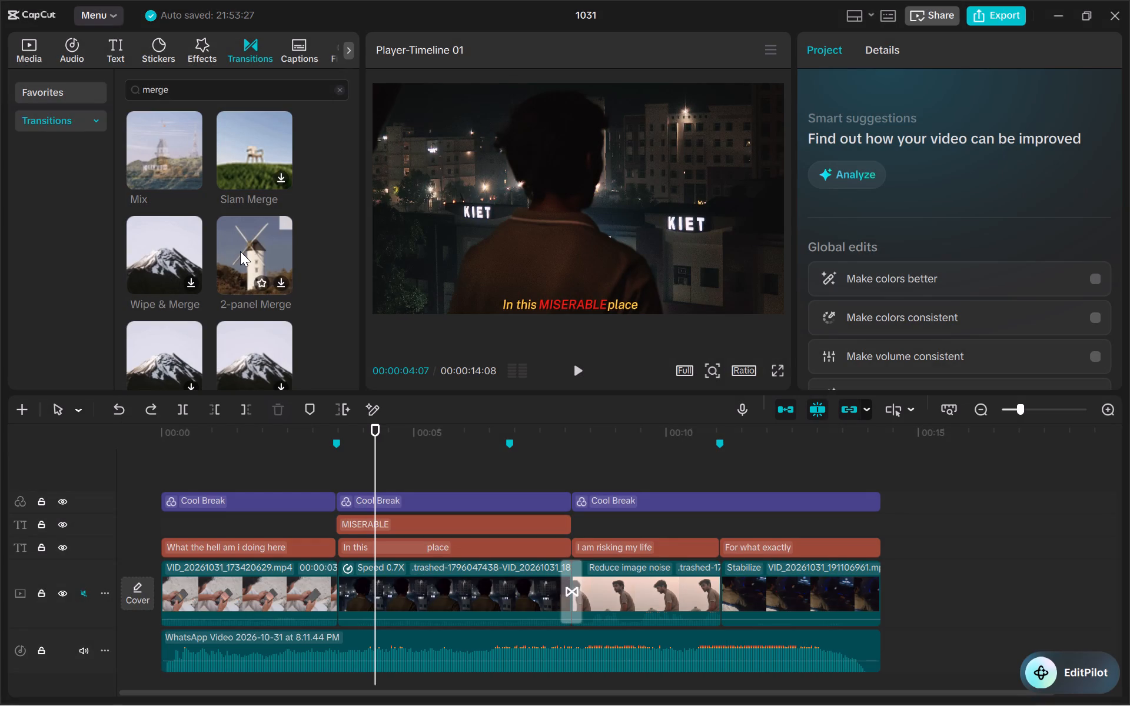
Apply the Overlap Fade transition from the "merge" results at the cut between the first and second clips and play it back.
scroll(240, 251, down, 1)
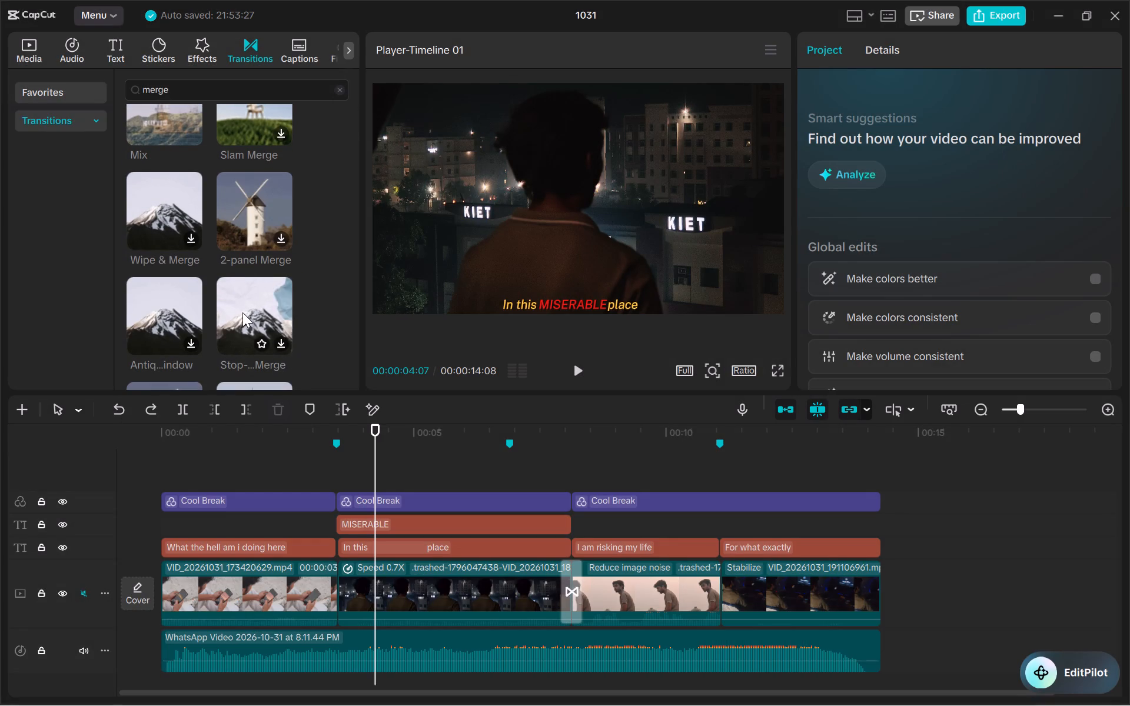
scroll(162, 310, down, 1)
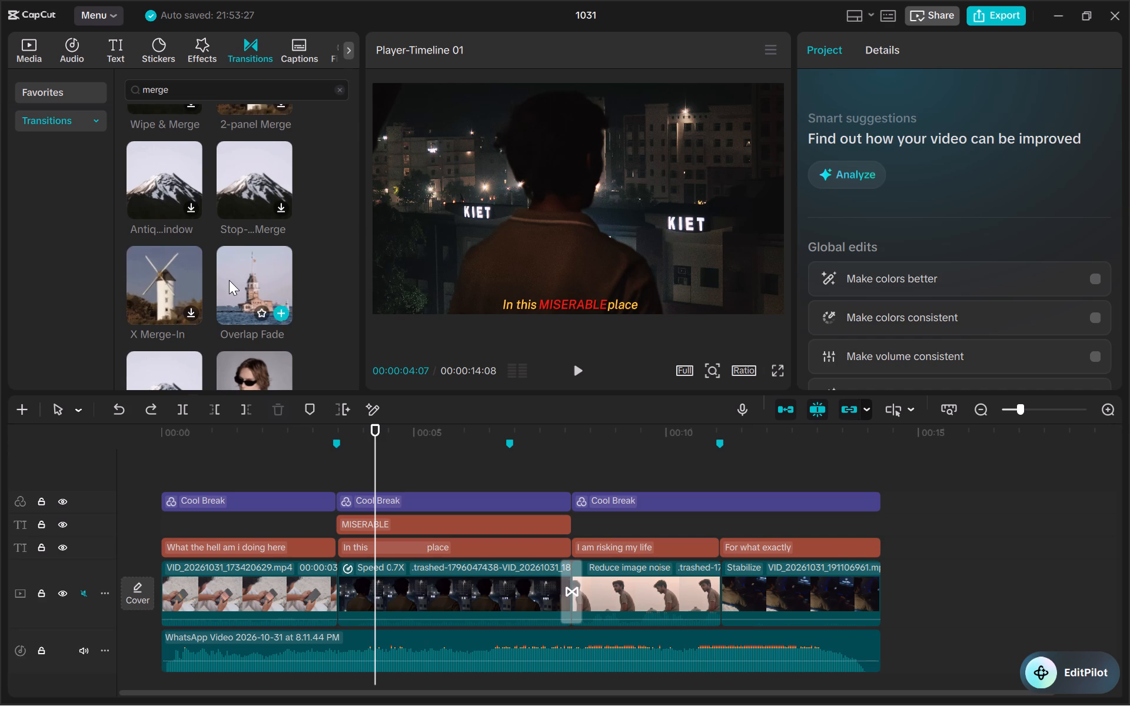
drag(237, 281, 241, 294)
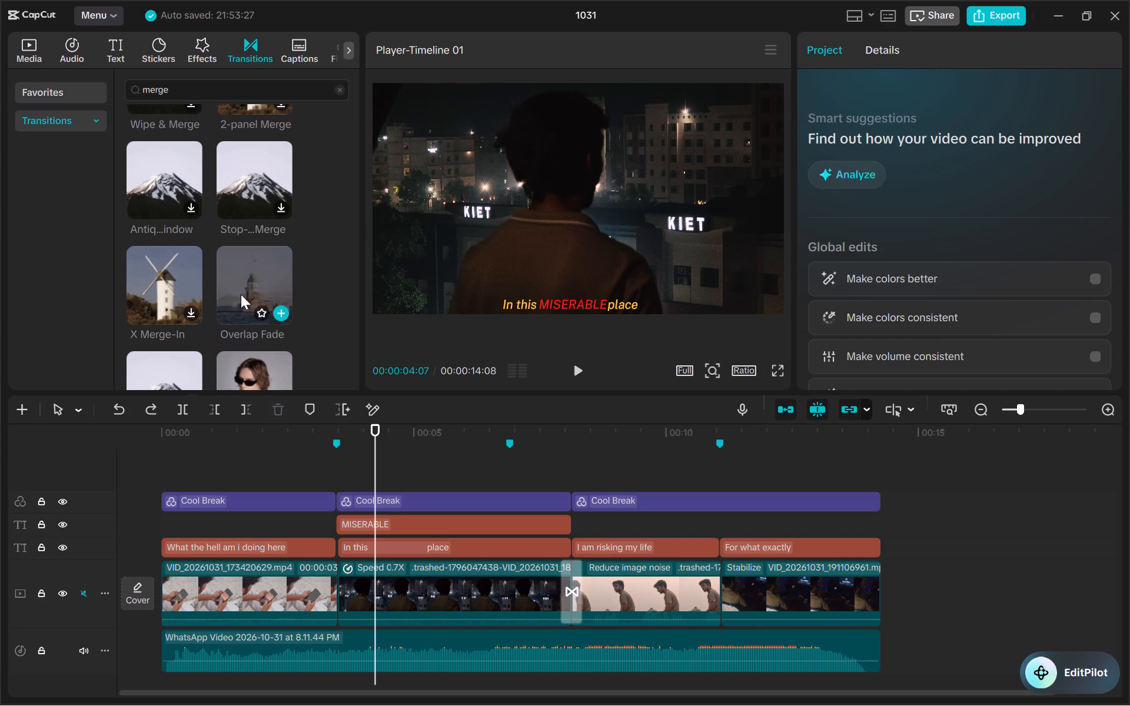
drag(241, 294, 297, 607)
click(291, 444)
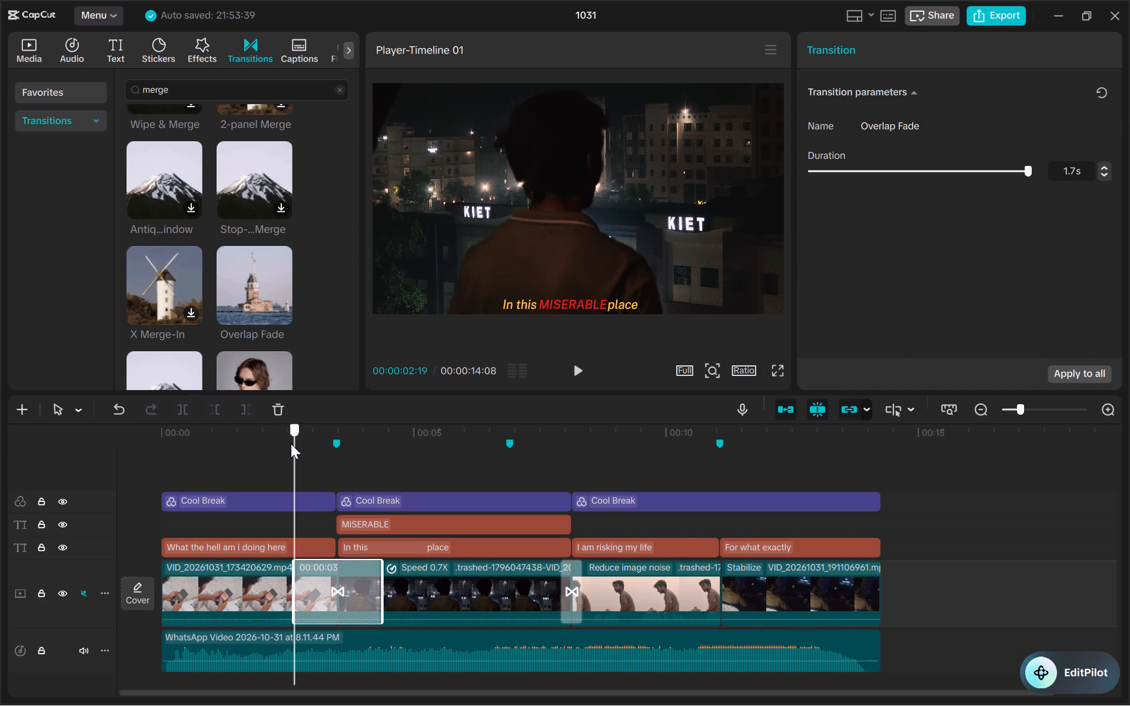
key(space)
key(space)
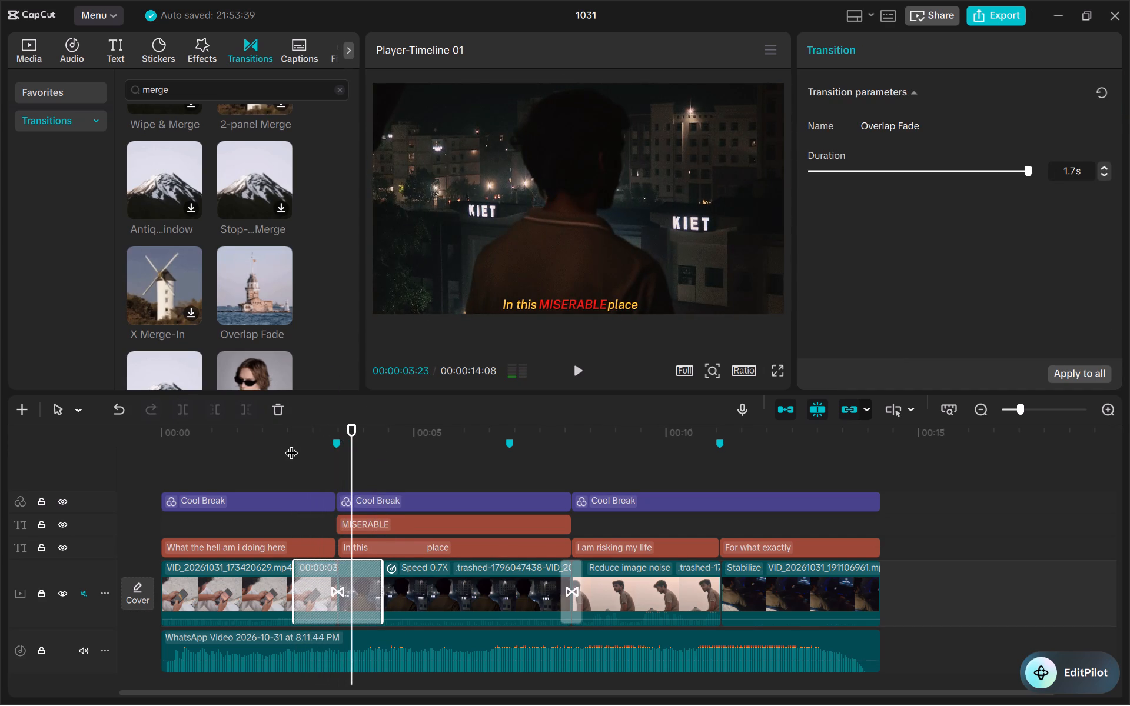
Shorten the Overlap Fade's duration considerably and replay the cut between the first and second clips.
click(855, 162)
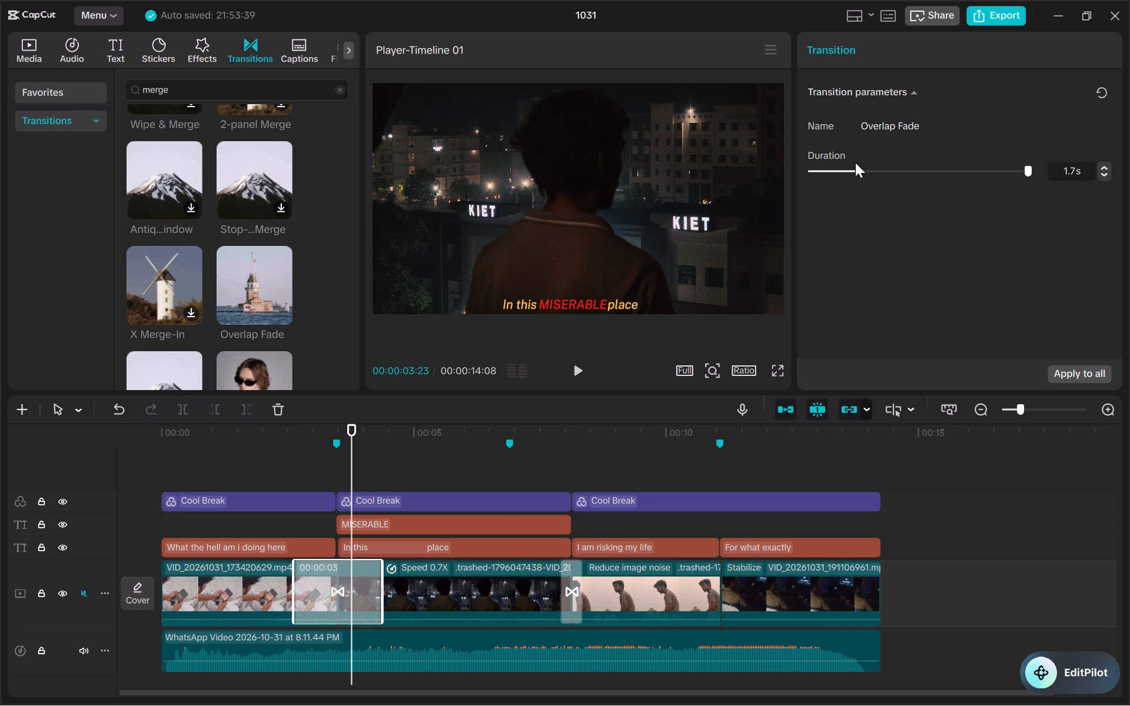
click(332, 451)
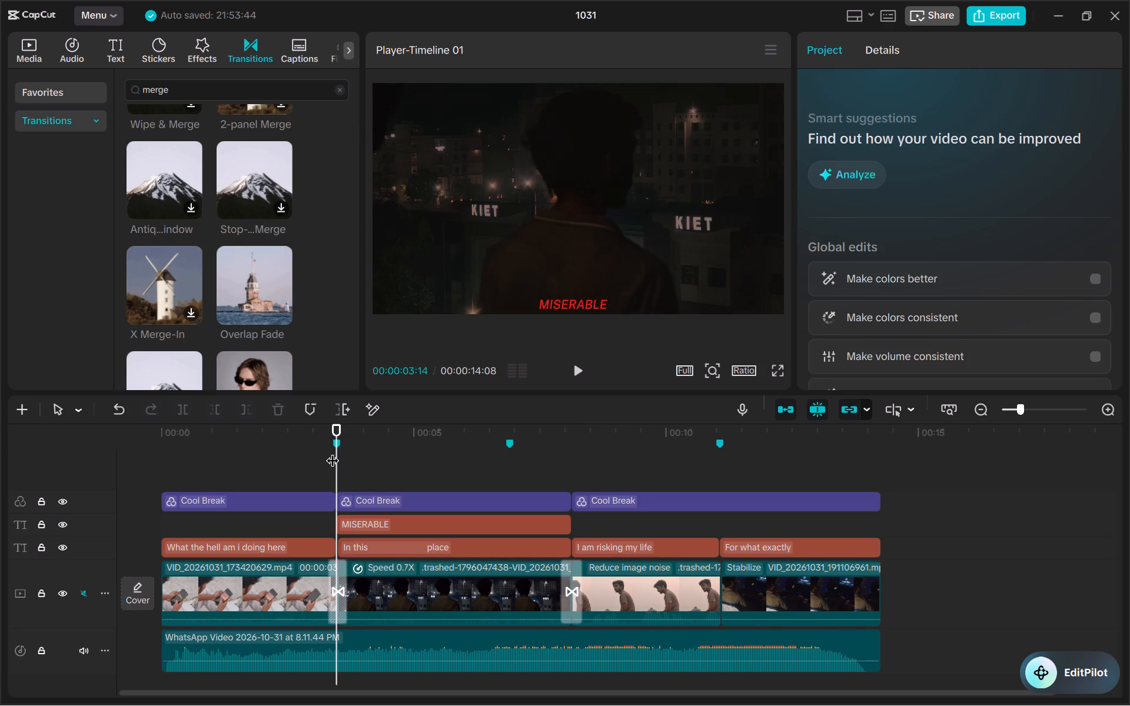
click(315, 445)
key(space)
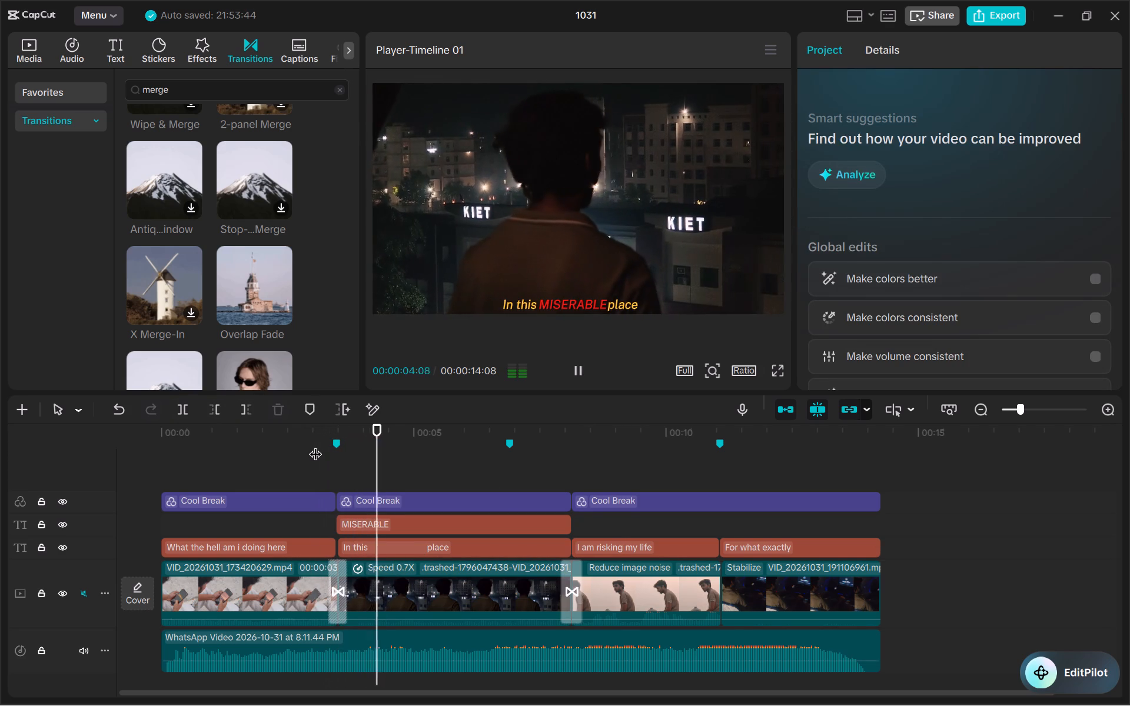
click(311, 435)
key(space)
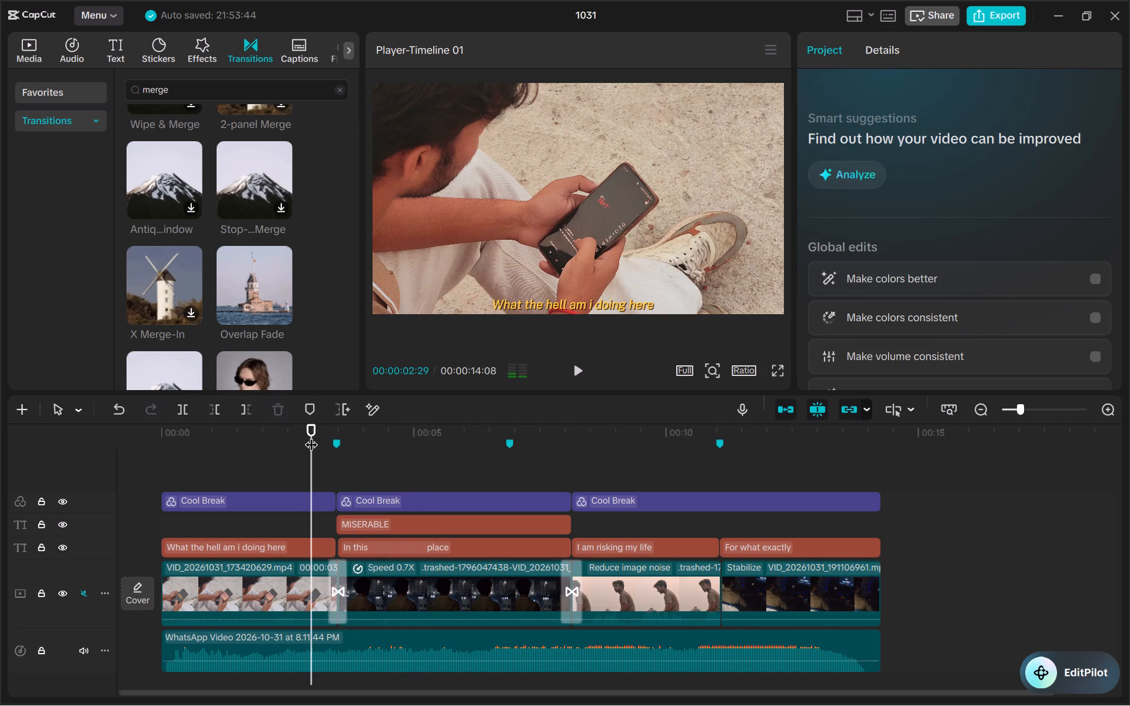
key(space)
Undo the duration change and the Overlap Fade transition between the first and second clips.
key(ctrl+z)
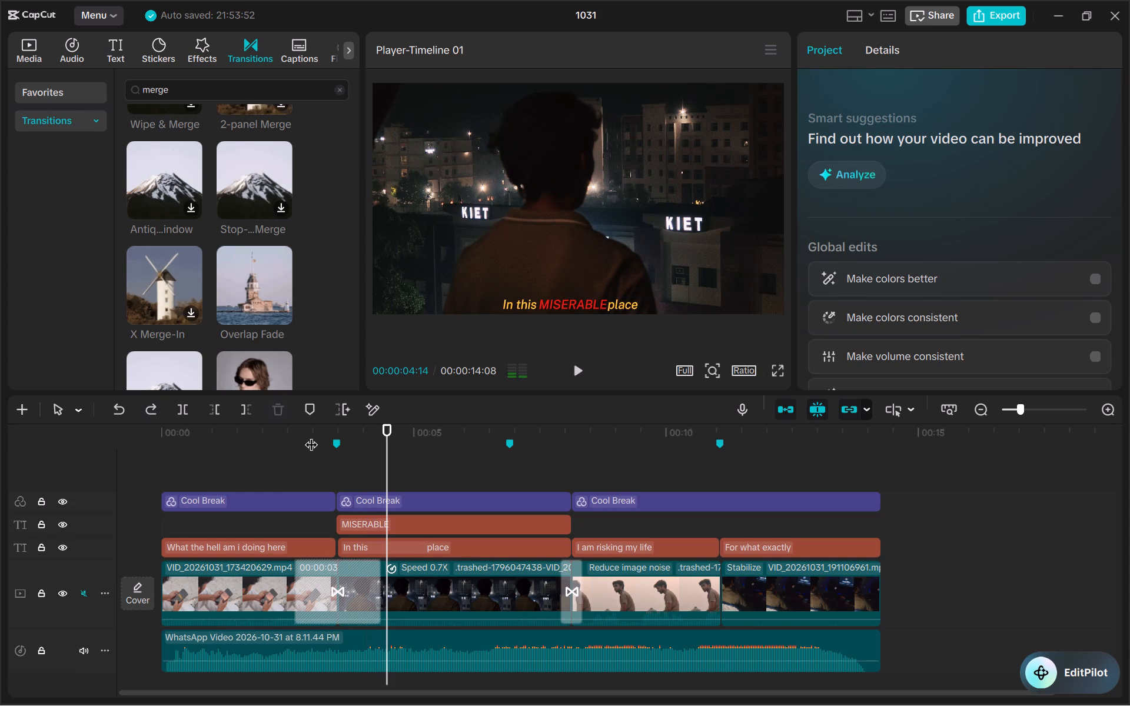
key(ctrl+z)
Look through the remaining "merge" transition results for one that suits the cut between the first and second clips.
scroll(241, 322, down, 1)
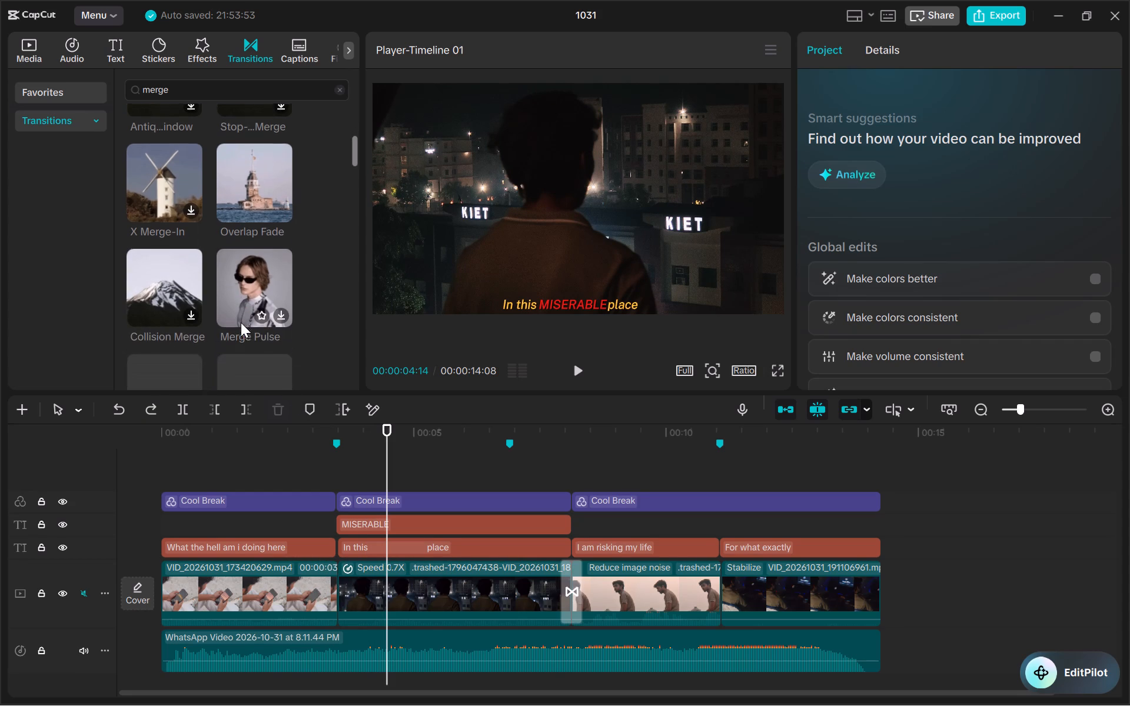
scroll(241, 322, down, 1)
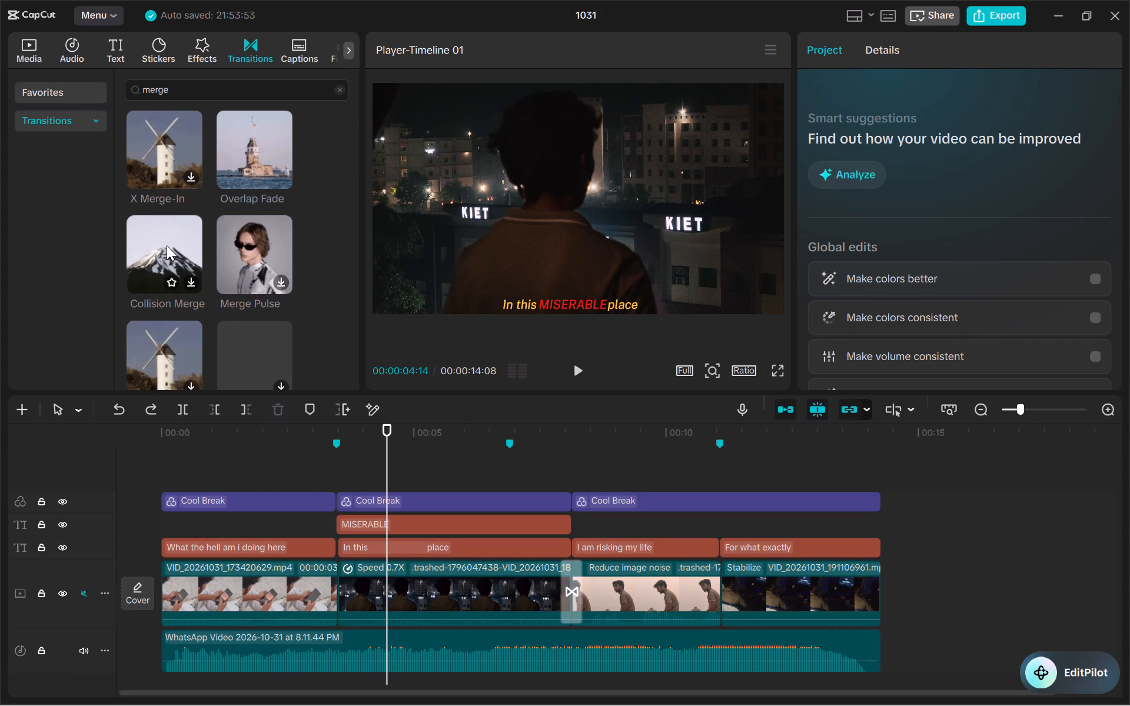
scroll(167, 245, down, 1)
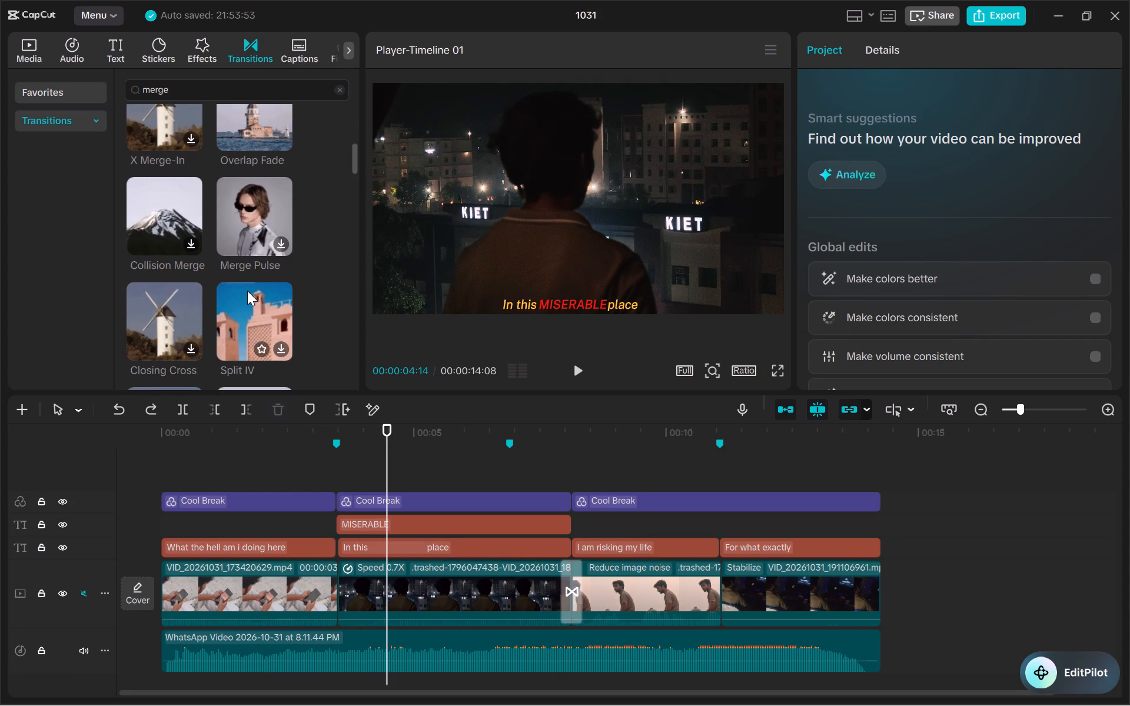
click(175, 298)
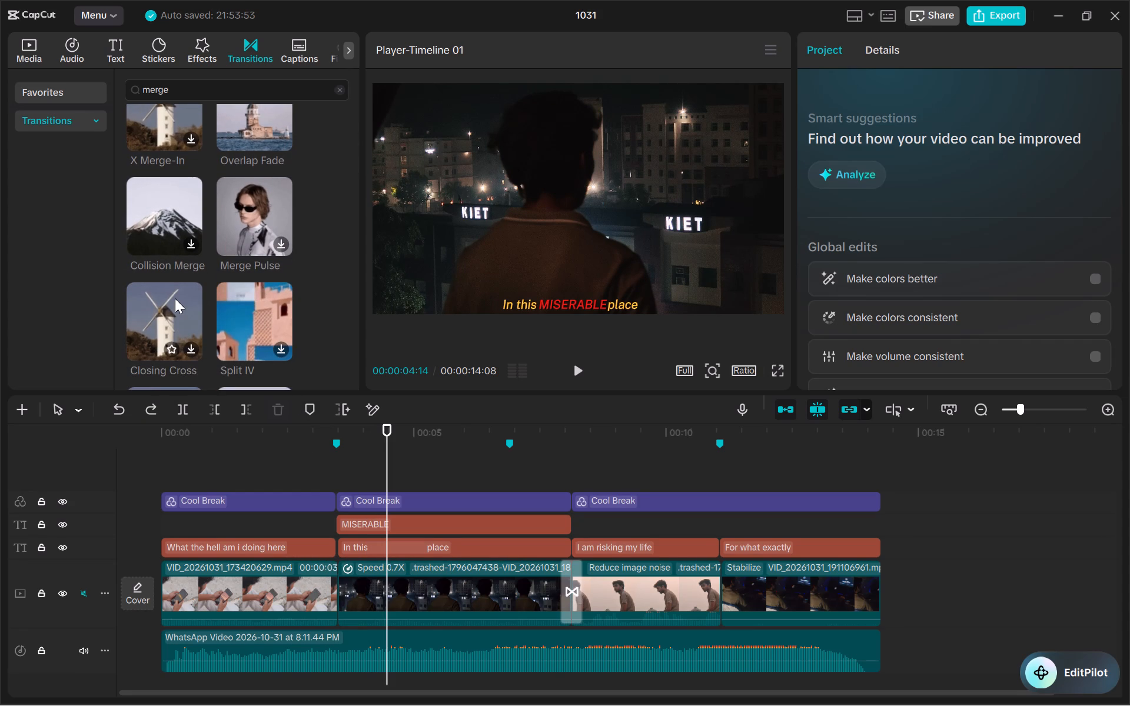
scroll(175, 298, down, 2)
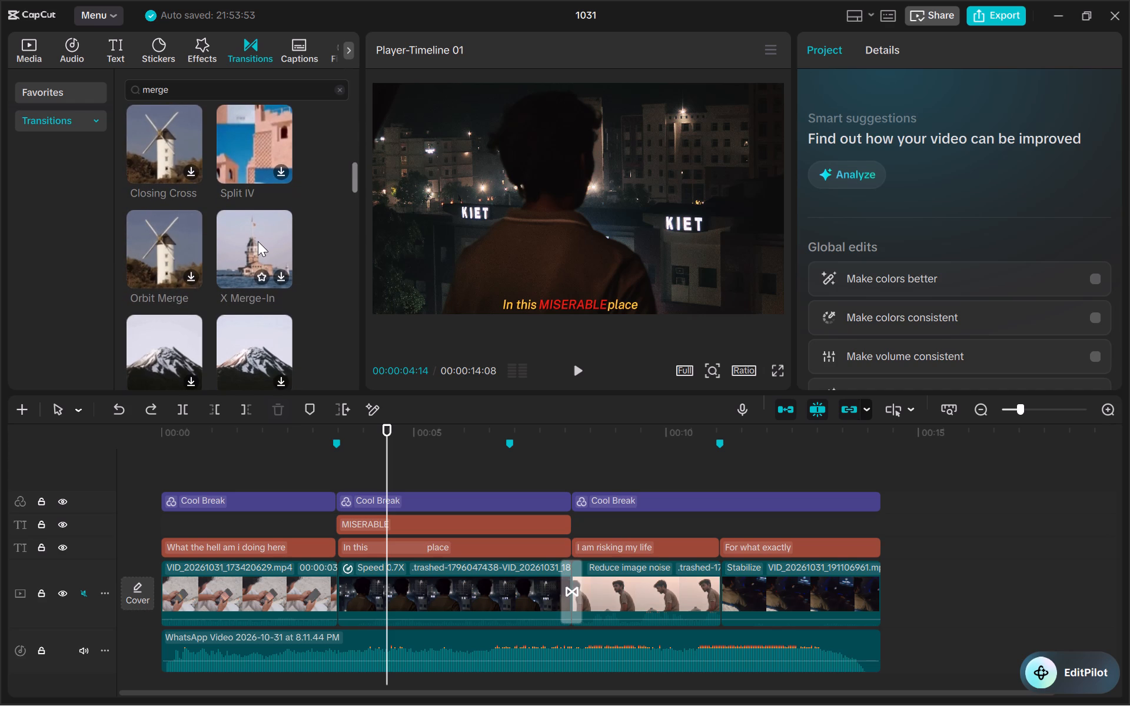
scroll(229, 265, down, 1)
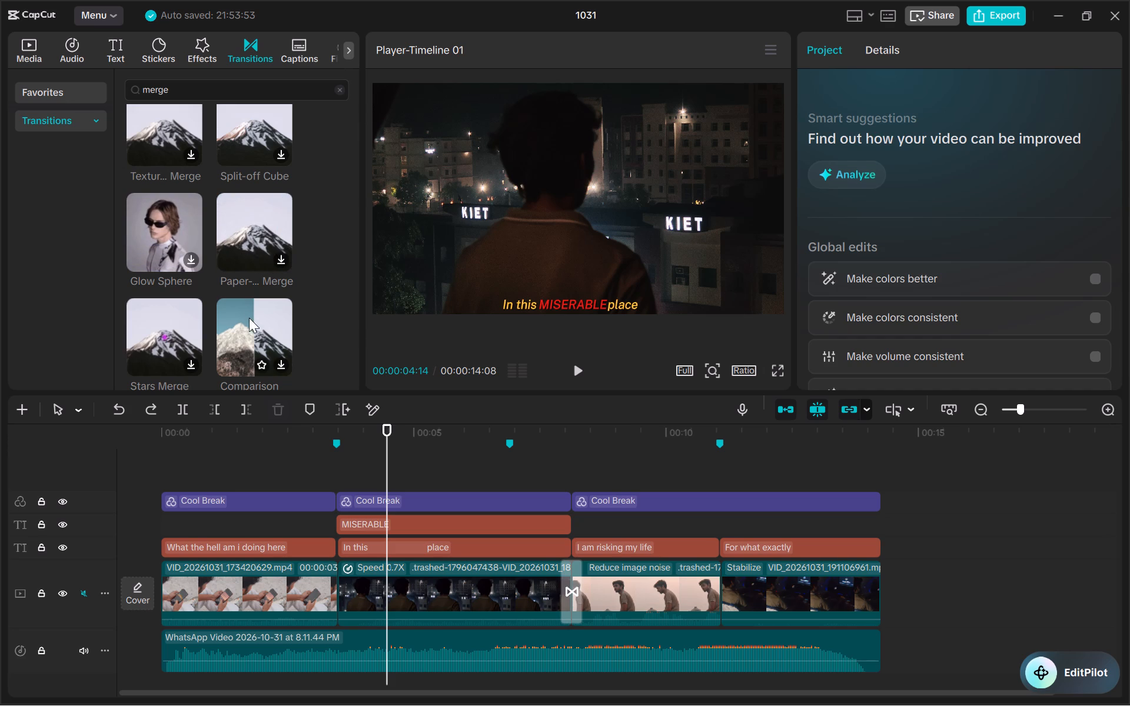
scroll(151, 348, down, 1)
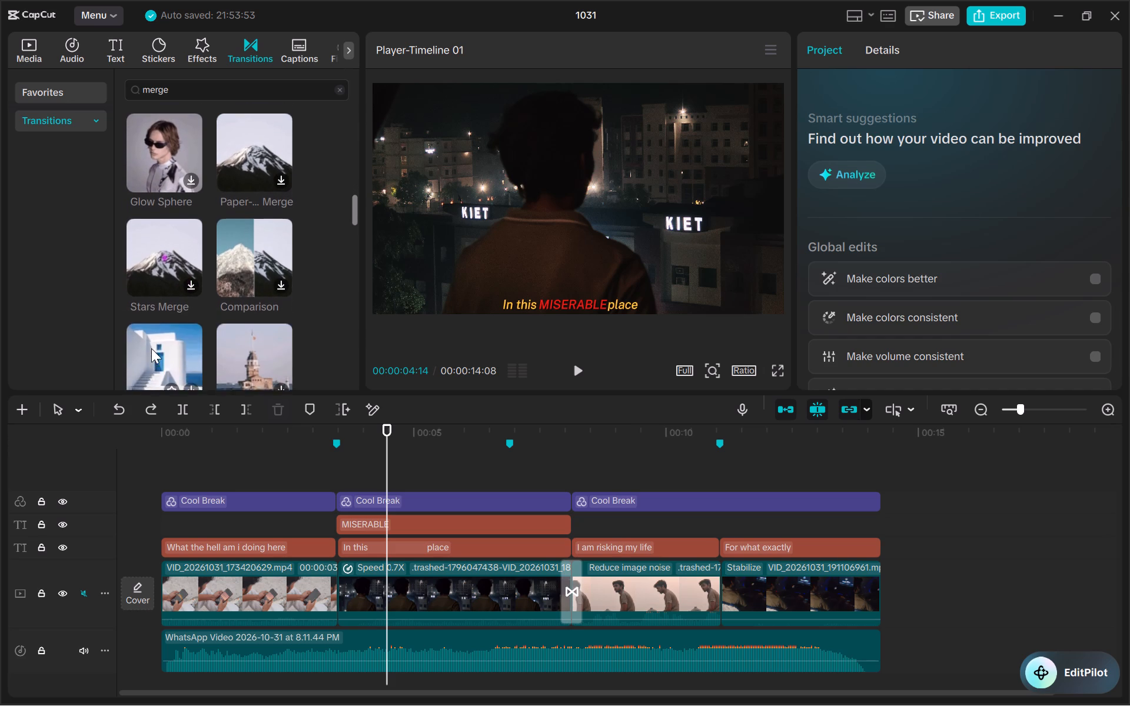
scroll(151, 348, down, 1)
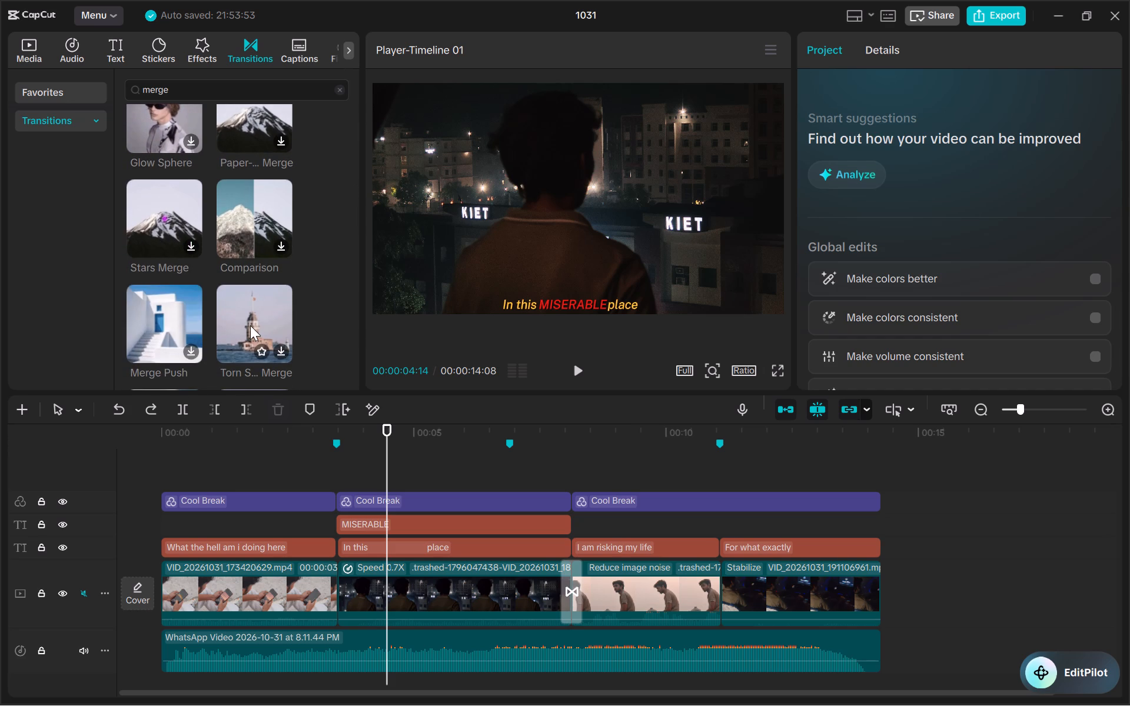
scroll(250, 325, down, 1)
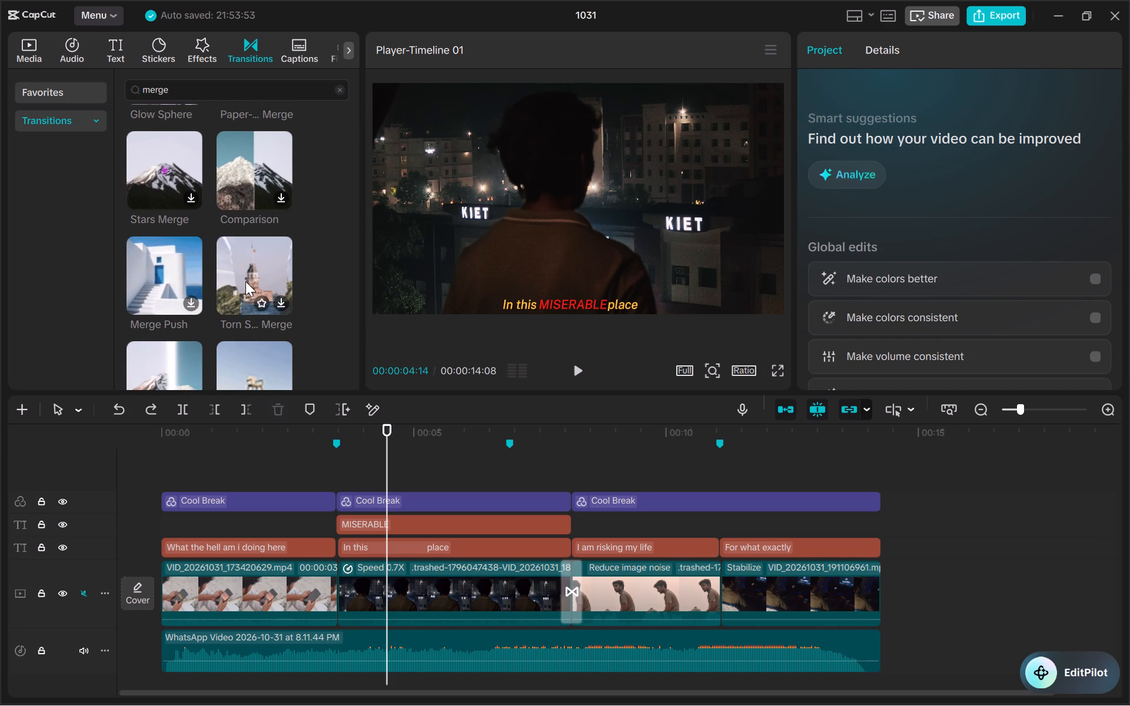
scroll(245, 281, down, 1)
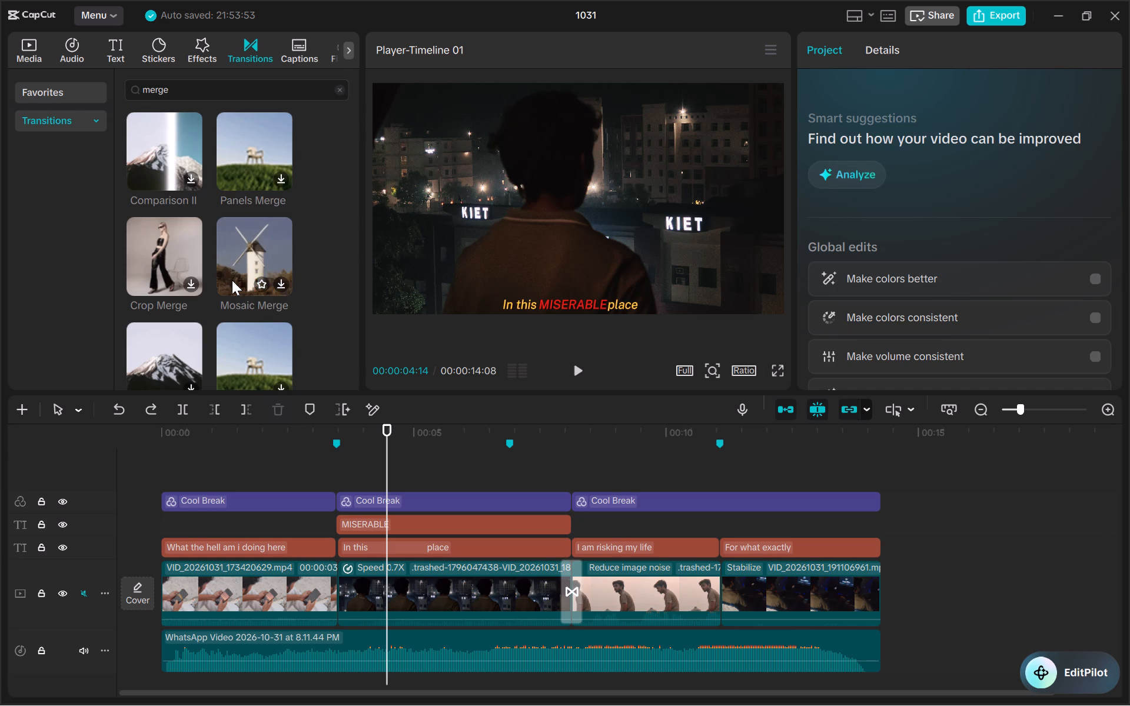
Clear the "merge" search and look through the transition categories for one that suits the cut between the first and second clips.
click(342, 87)
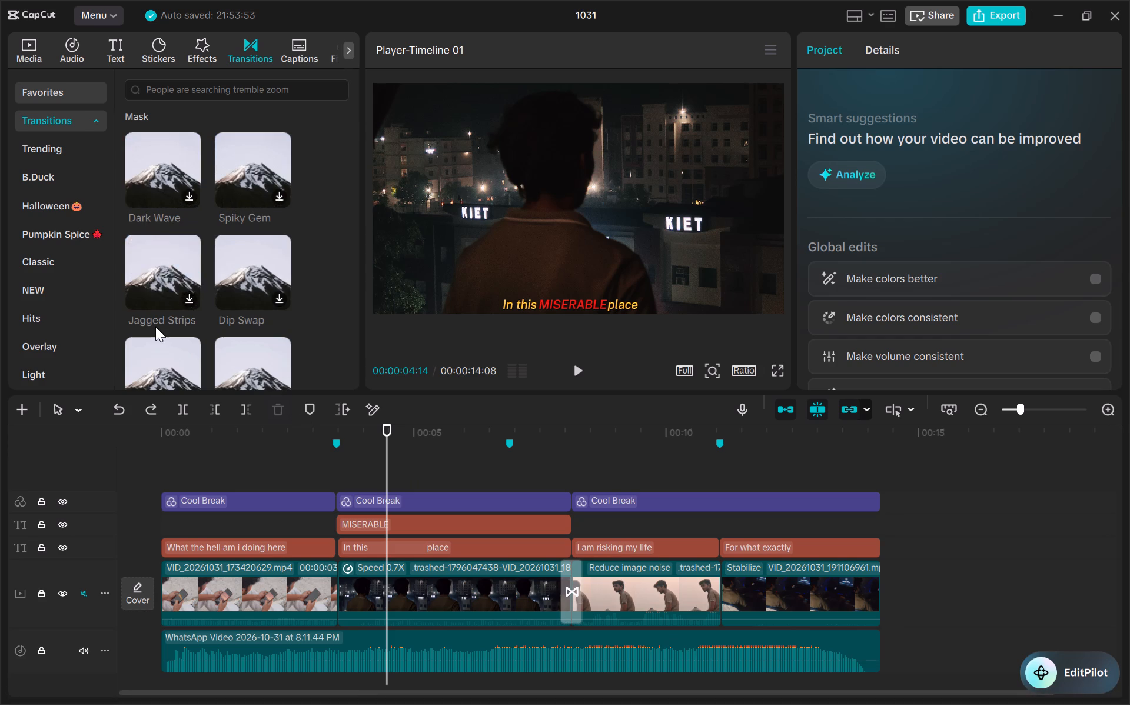
scroll(155, 327, down, 1)
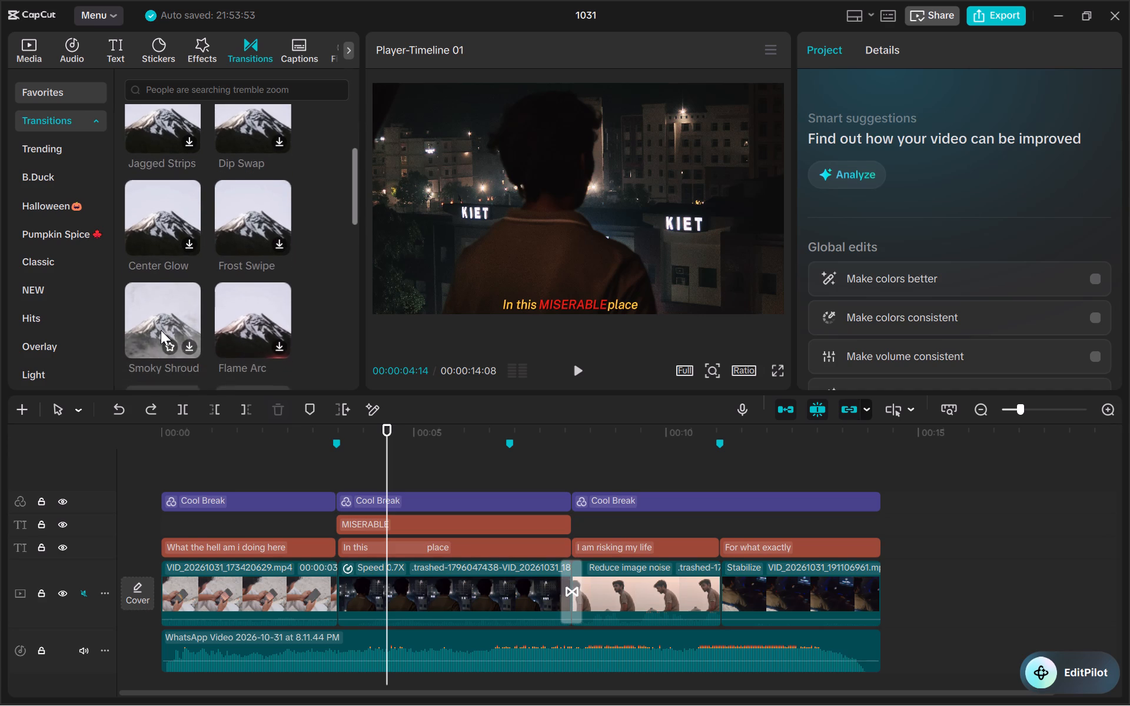
scroll(161, 330, down, 1)
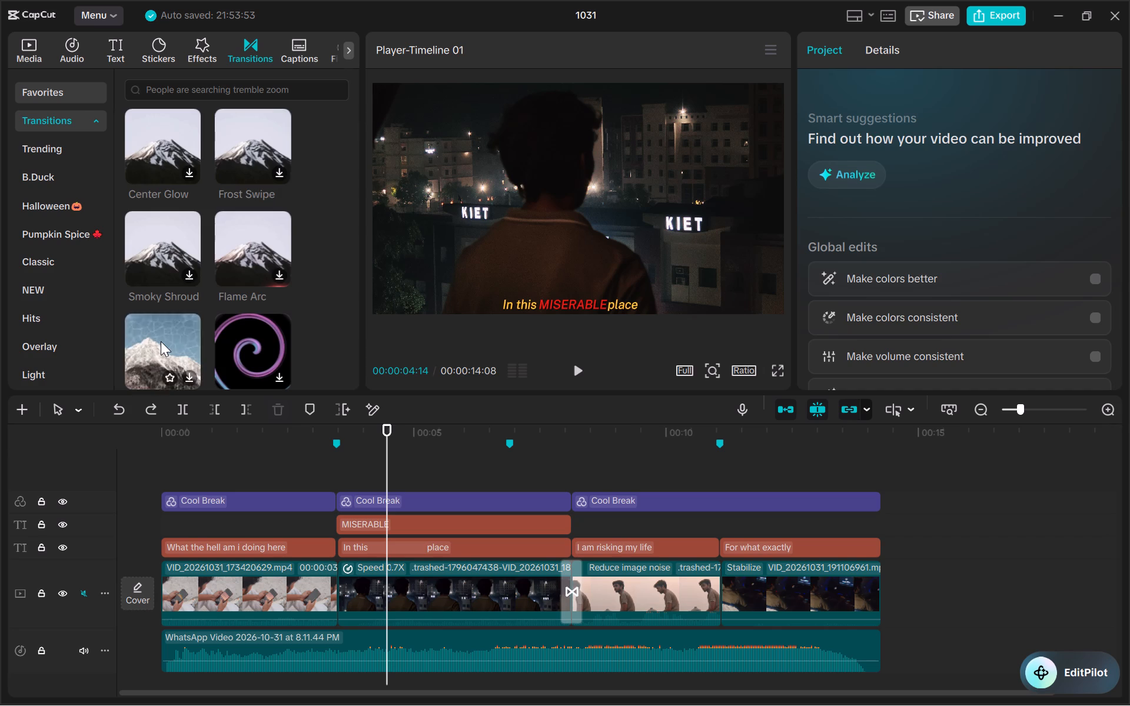
scroll(161, 341, down, 1)
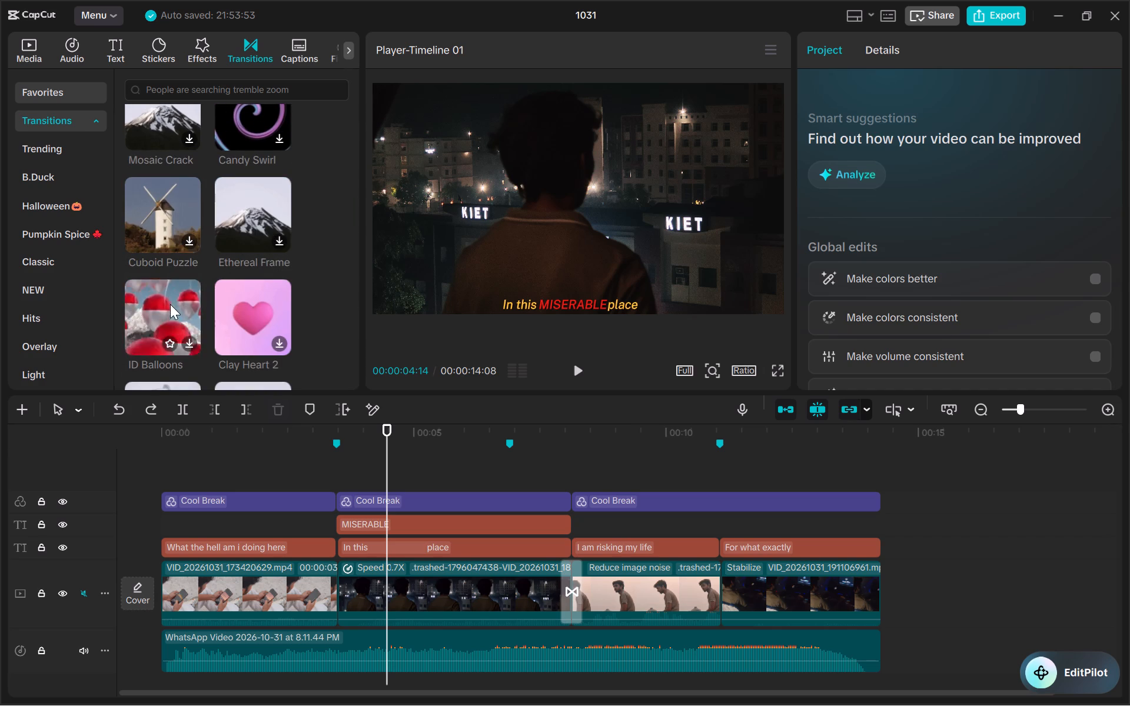
scroll(170, 304, down, 1)
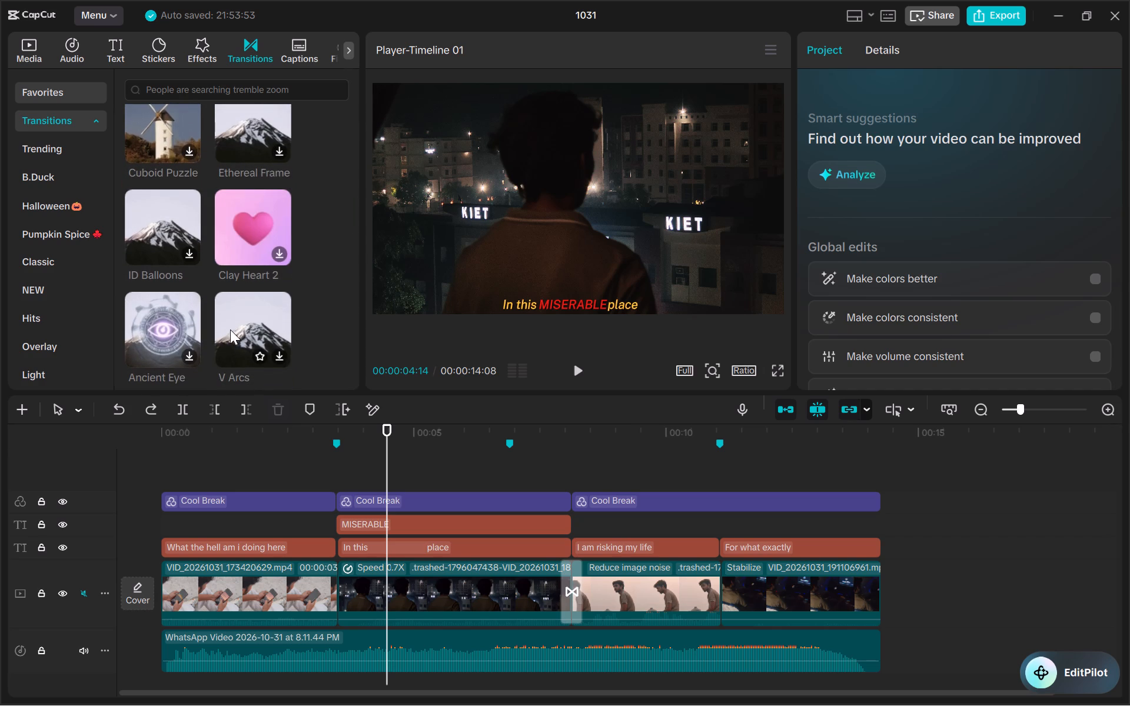
scroll(230, 329, down, 1)
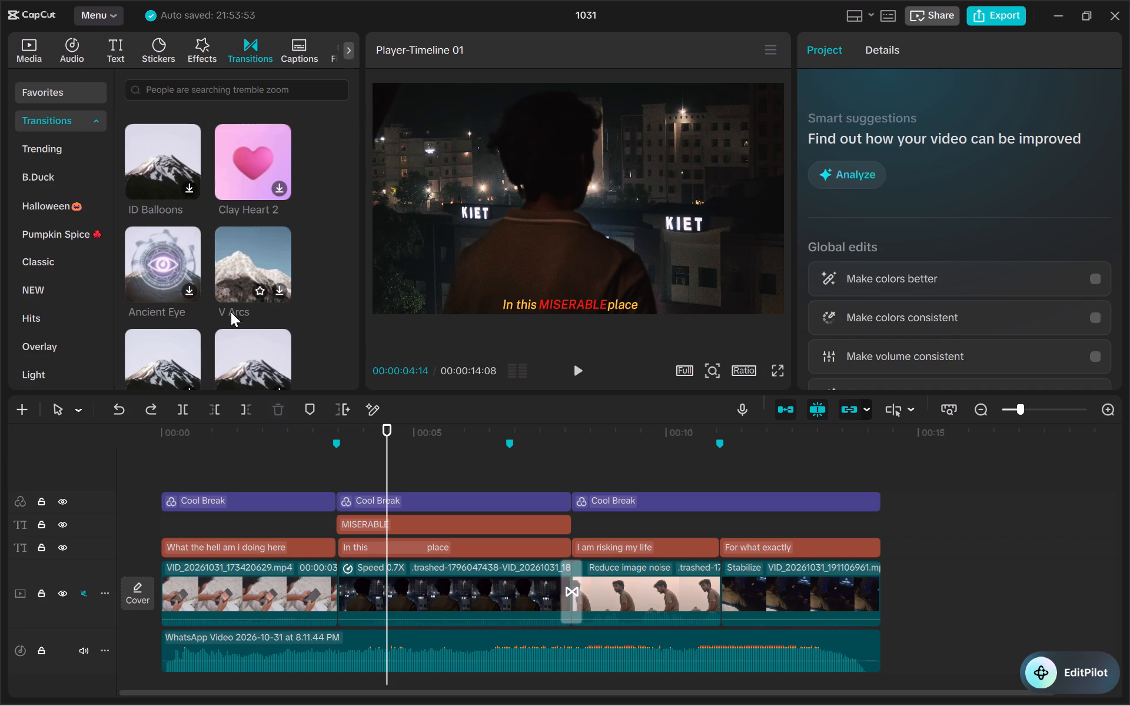
scroll(235, 347, down, 1)
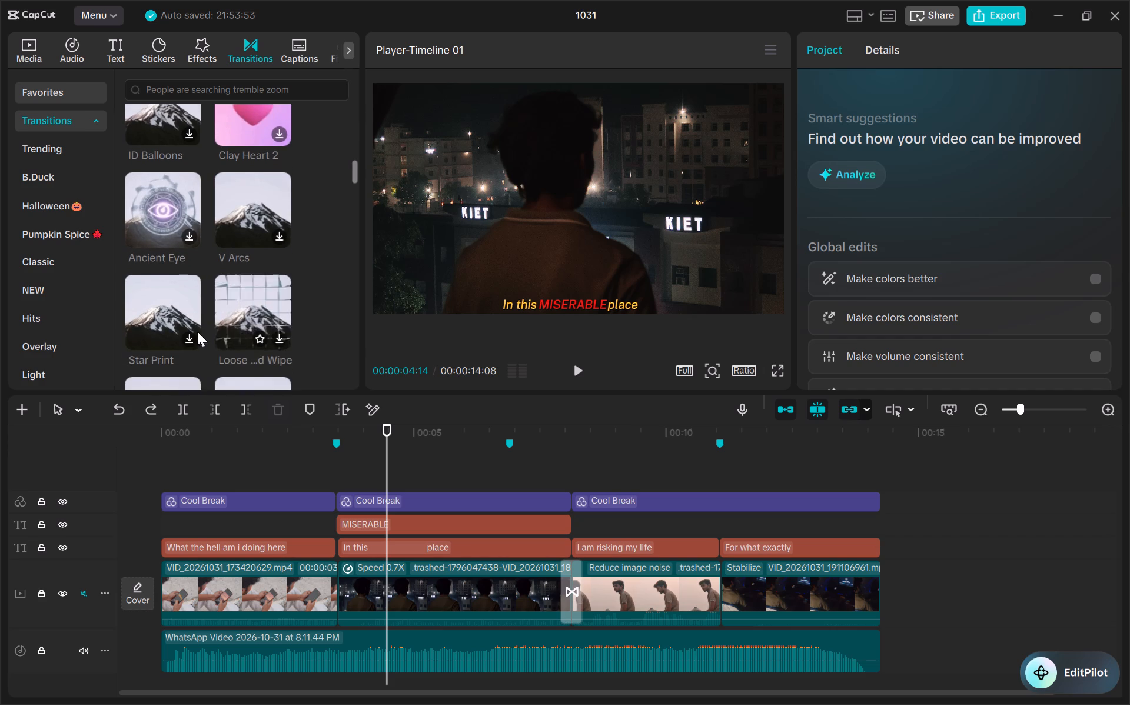
scroll(163, 324, down, 1)
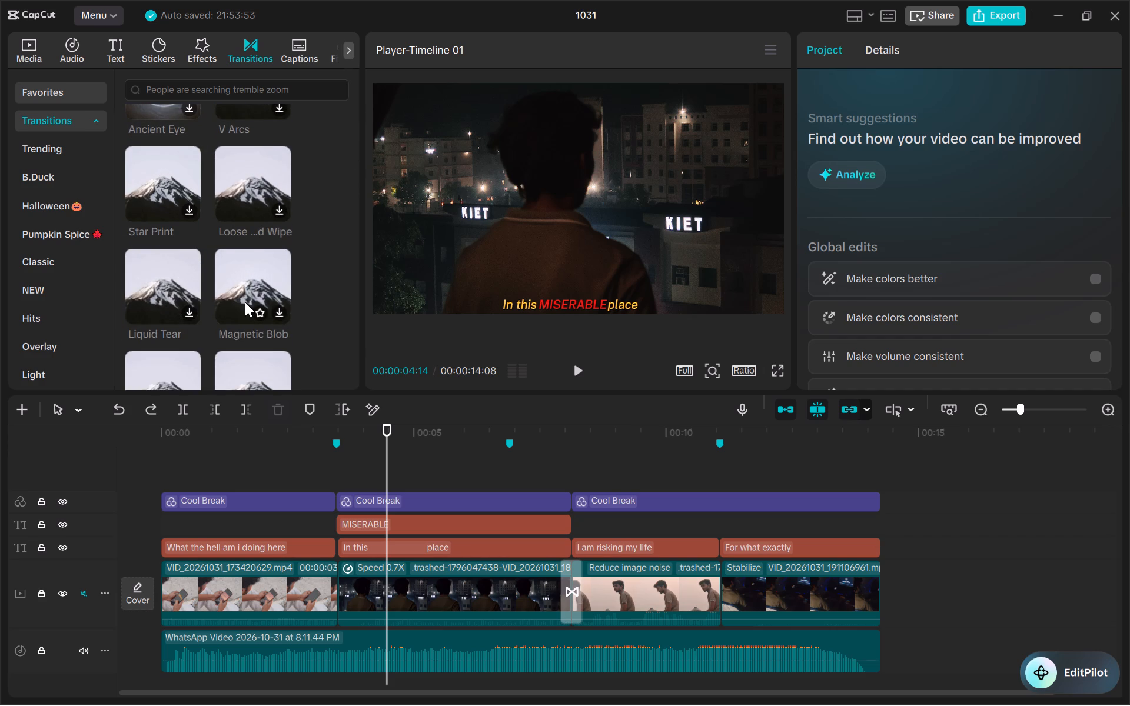
scroll(245, 302, down, 1)
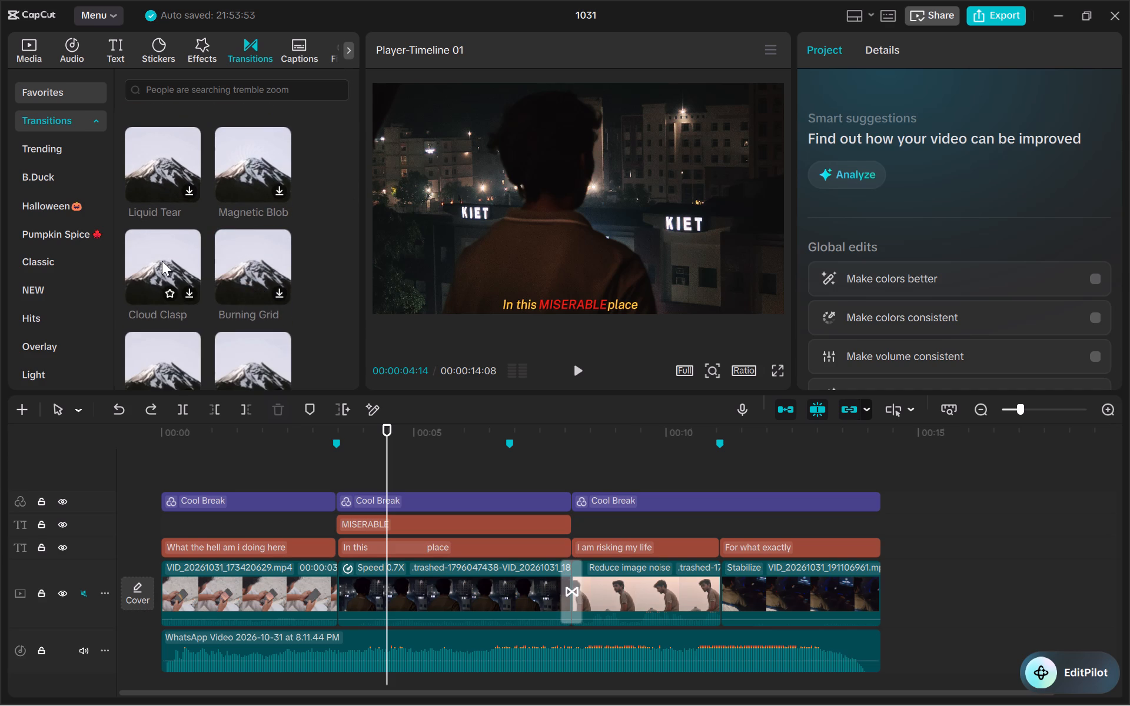
scroll(162, 261, down, 1)
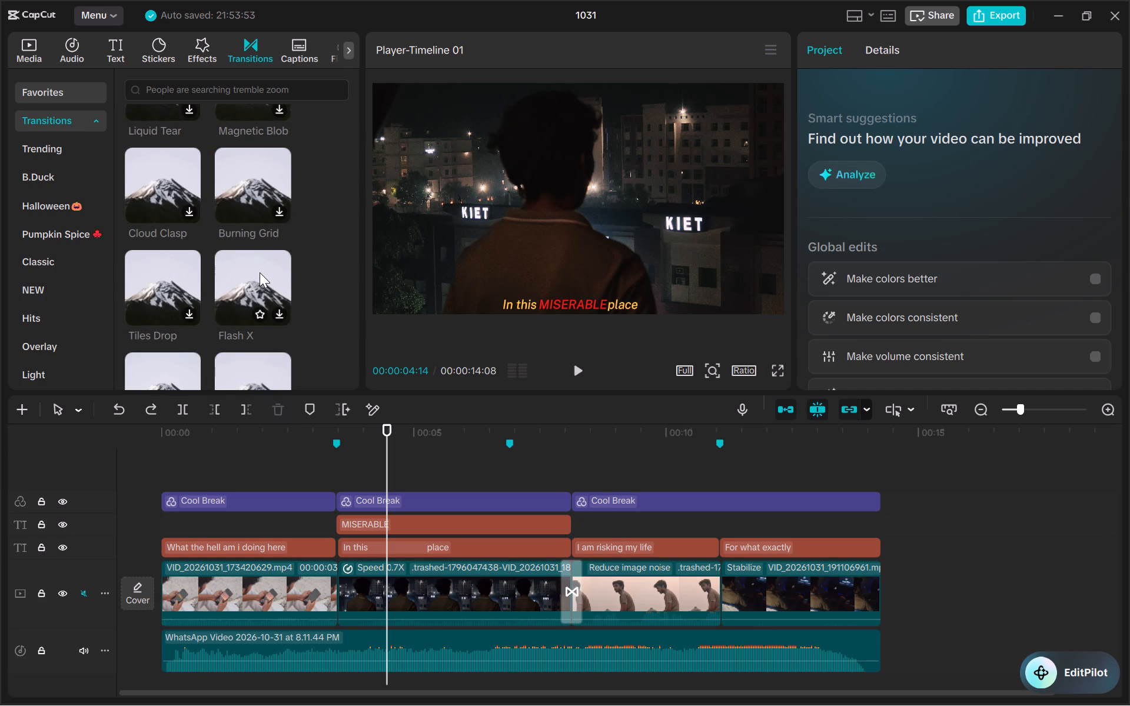
scroll(260, 272, down, 1)
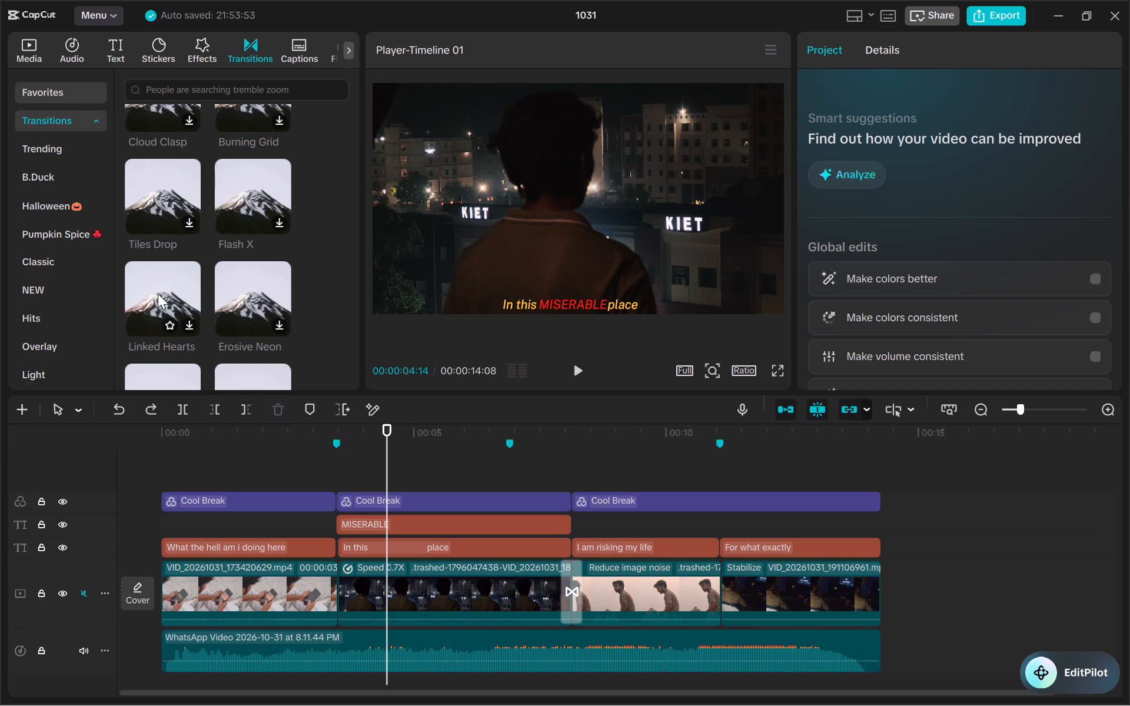
scroll(158, 294, down, 2)
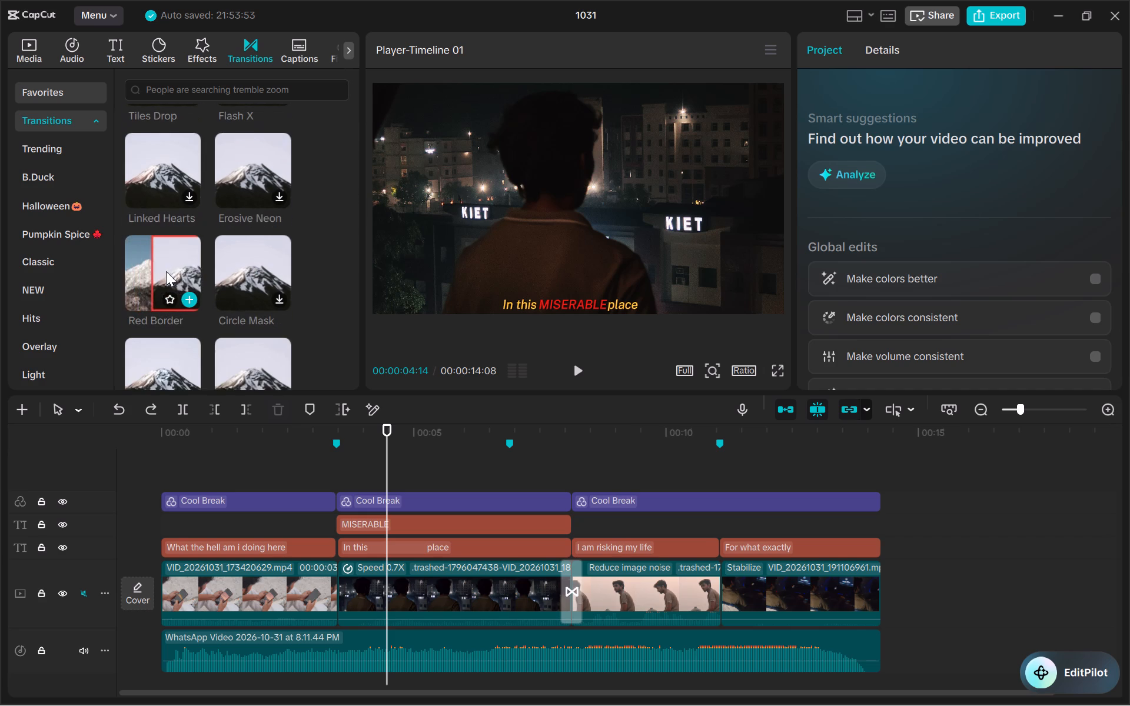
scroll(278, 292, down, 1)
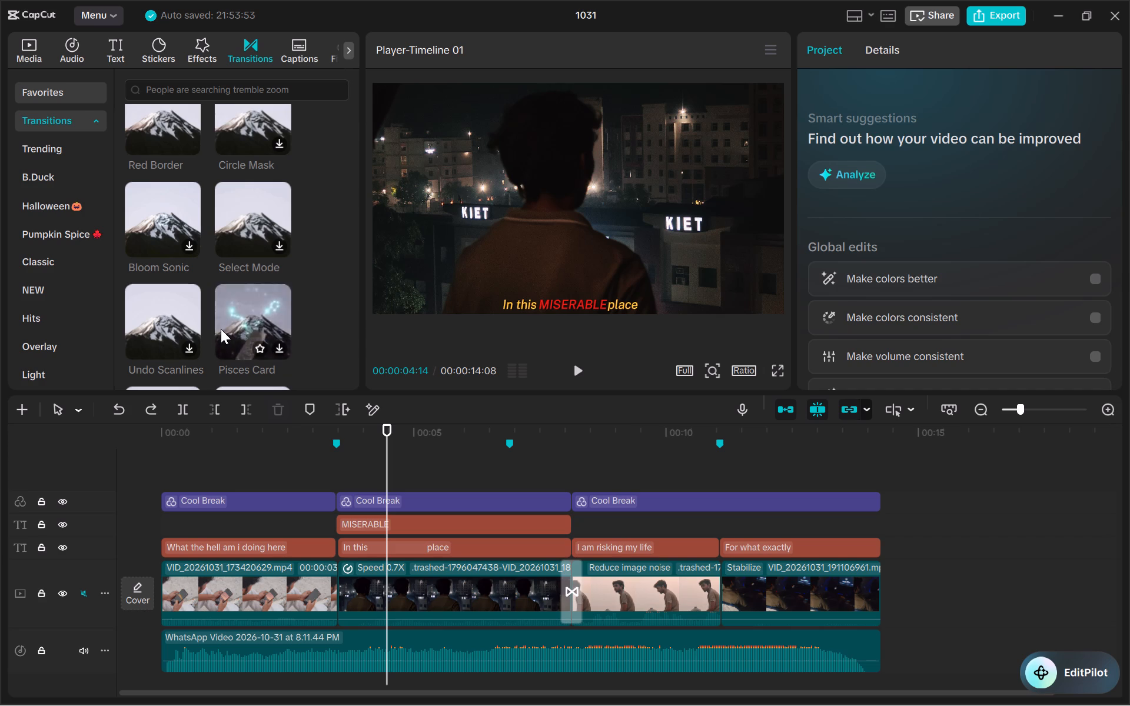
scroll(221, 329, up, 9)
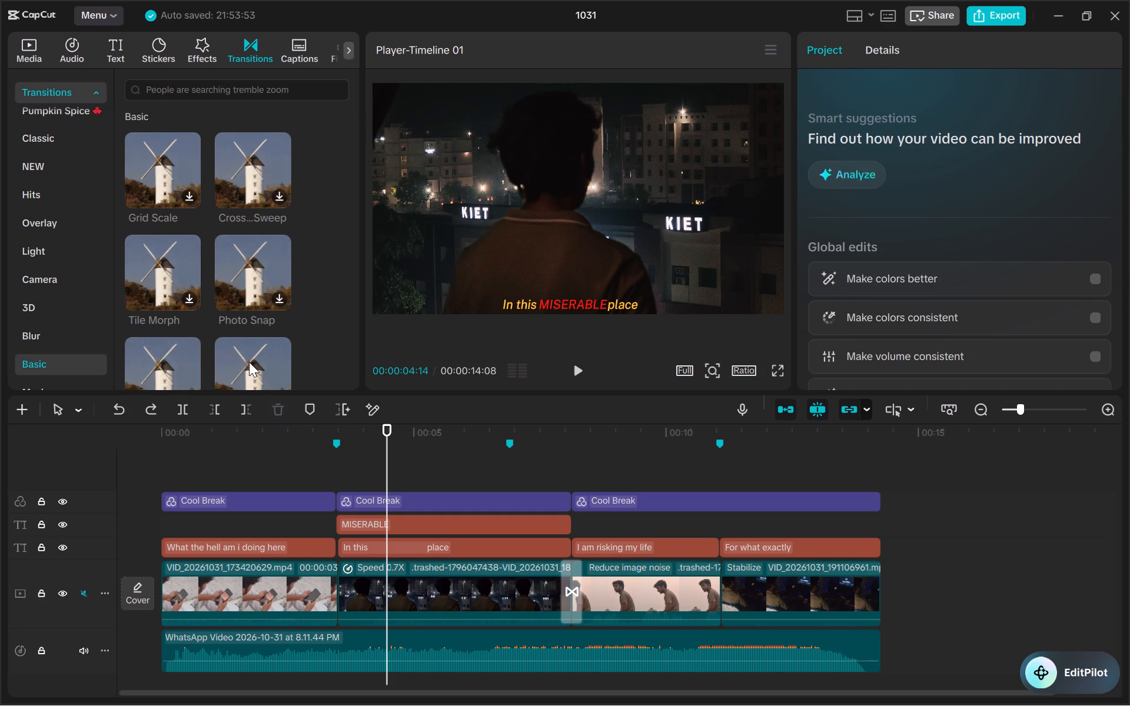
Search the transitions for "mix fade".
click(277, 94)
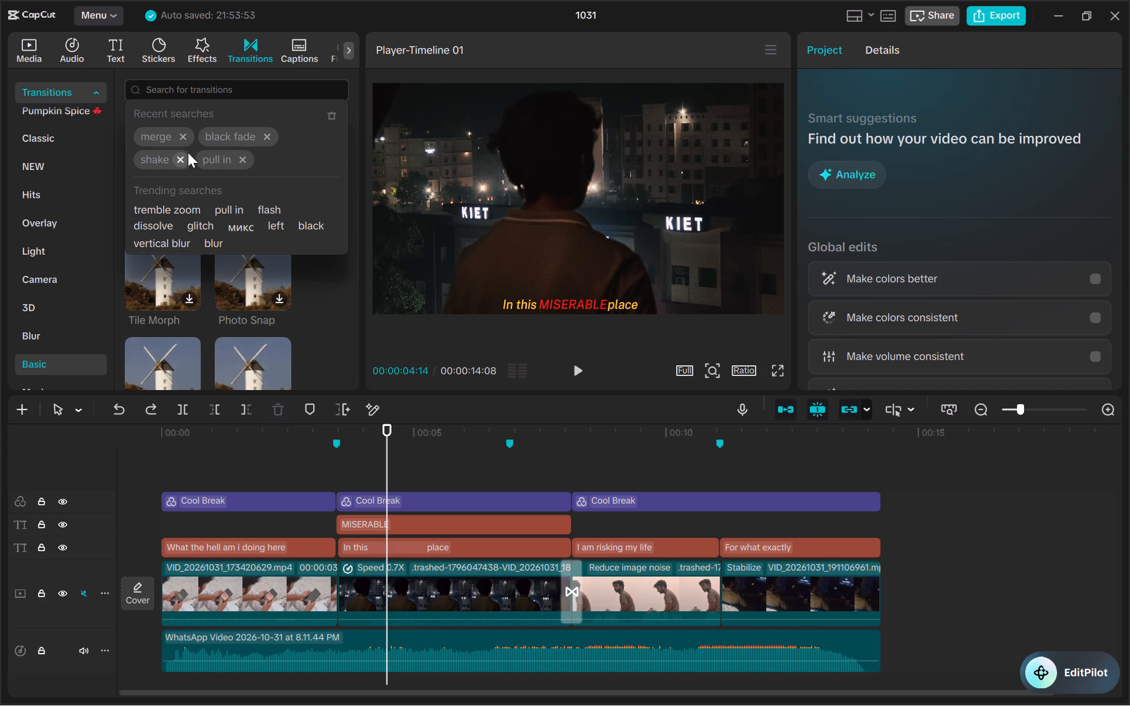
scroll(222, 192, down, 1)
key(s)
key(BackSpace)
text(mer)
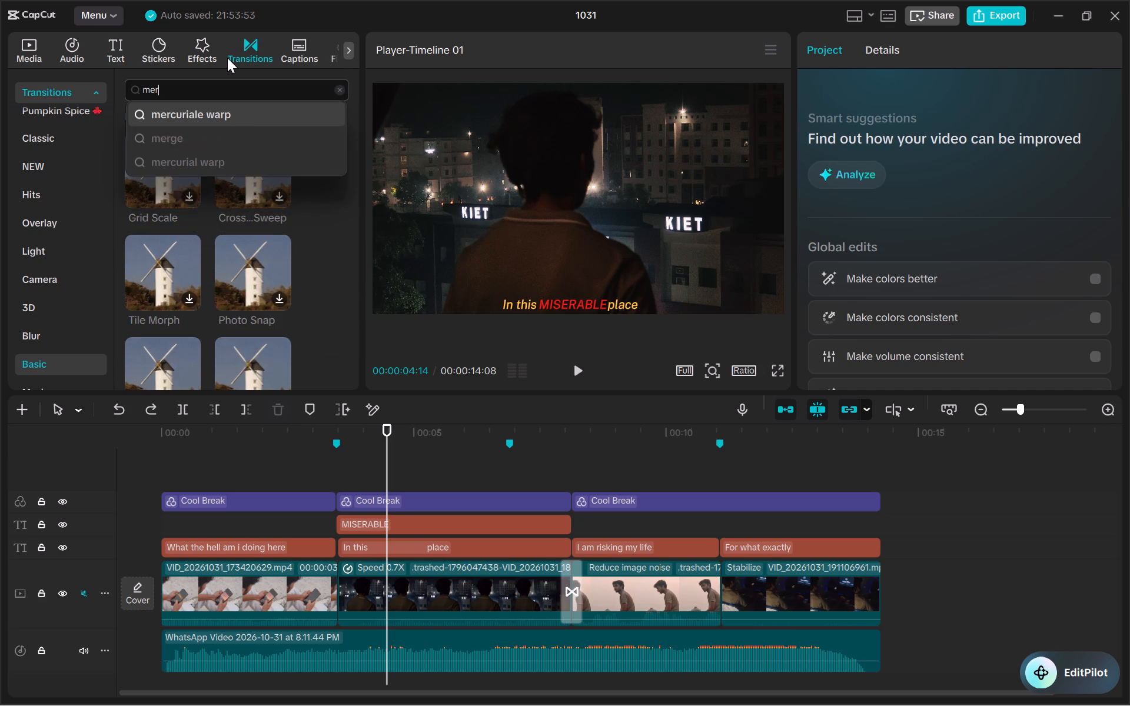
key(BackSpace)
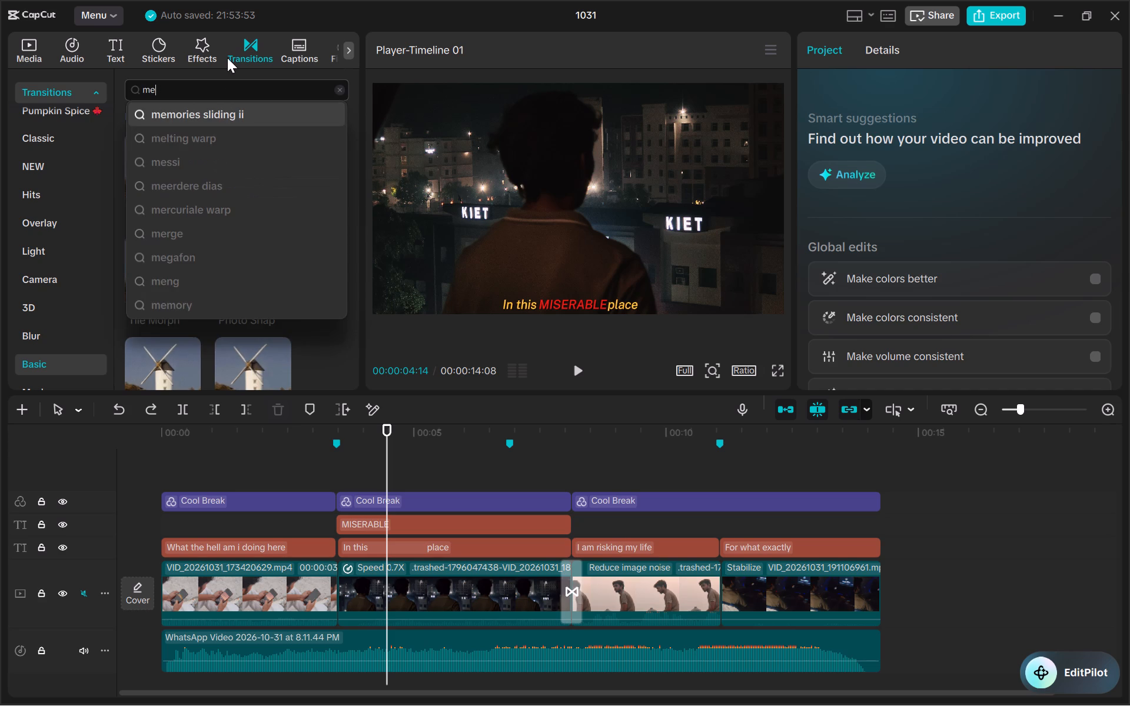
key(BackSpace)
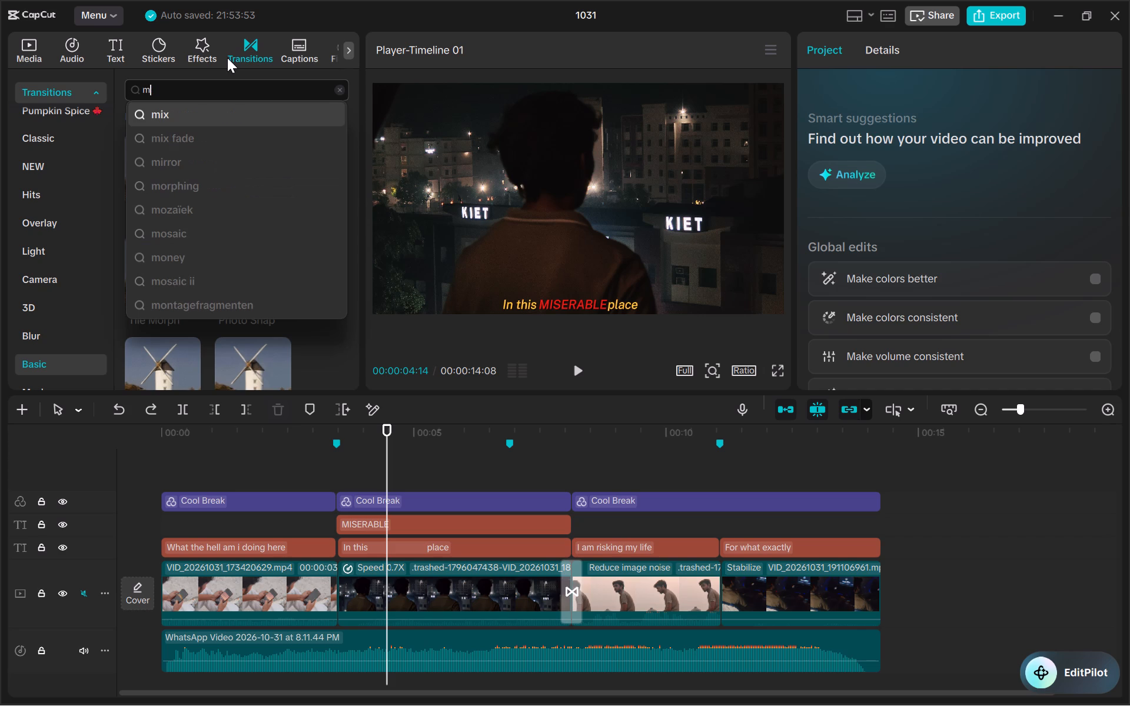
key(Return)
click(197, 97)
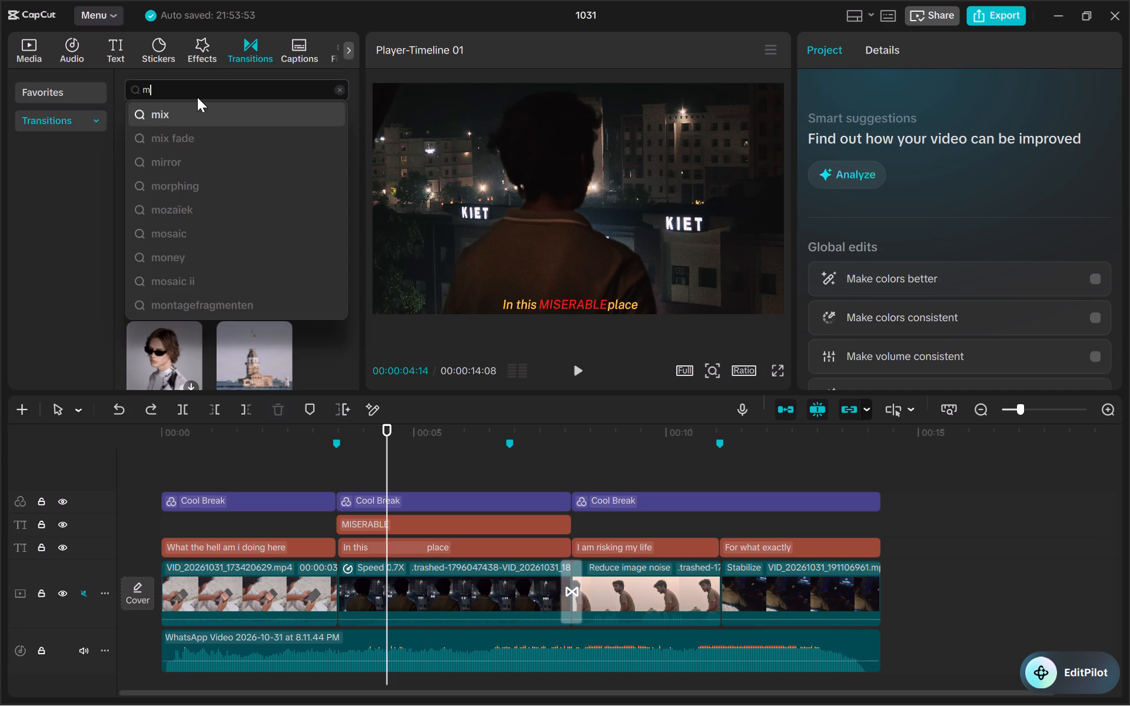
click(192, 137)
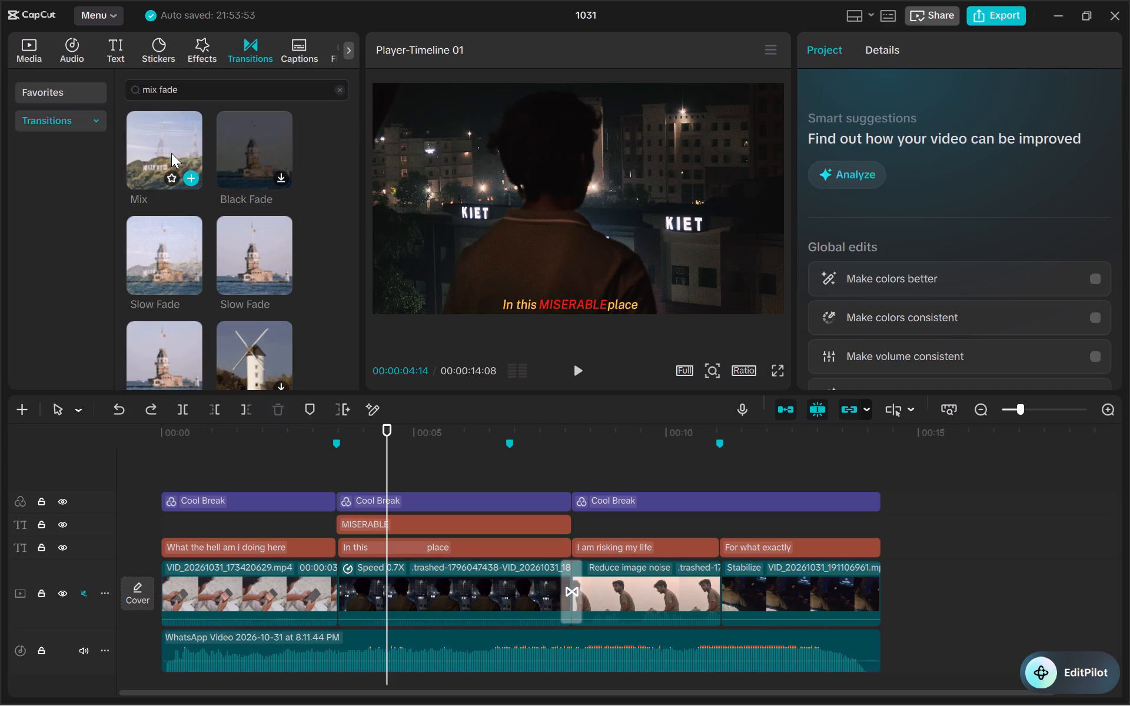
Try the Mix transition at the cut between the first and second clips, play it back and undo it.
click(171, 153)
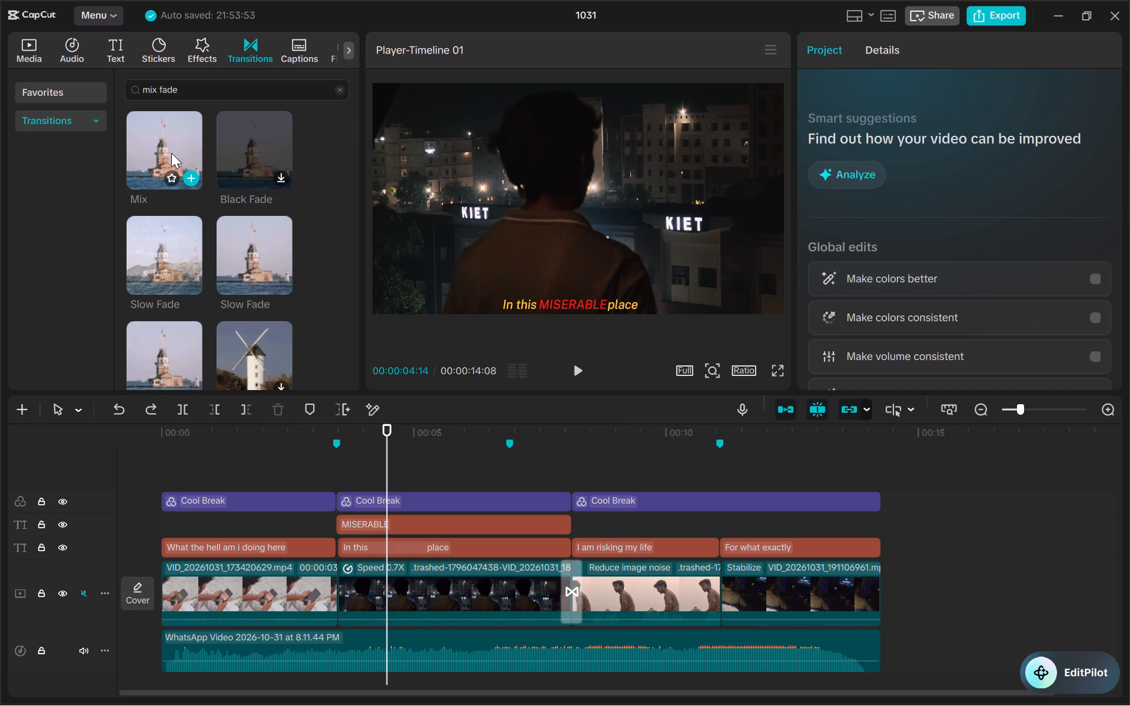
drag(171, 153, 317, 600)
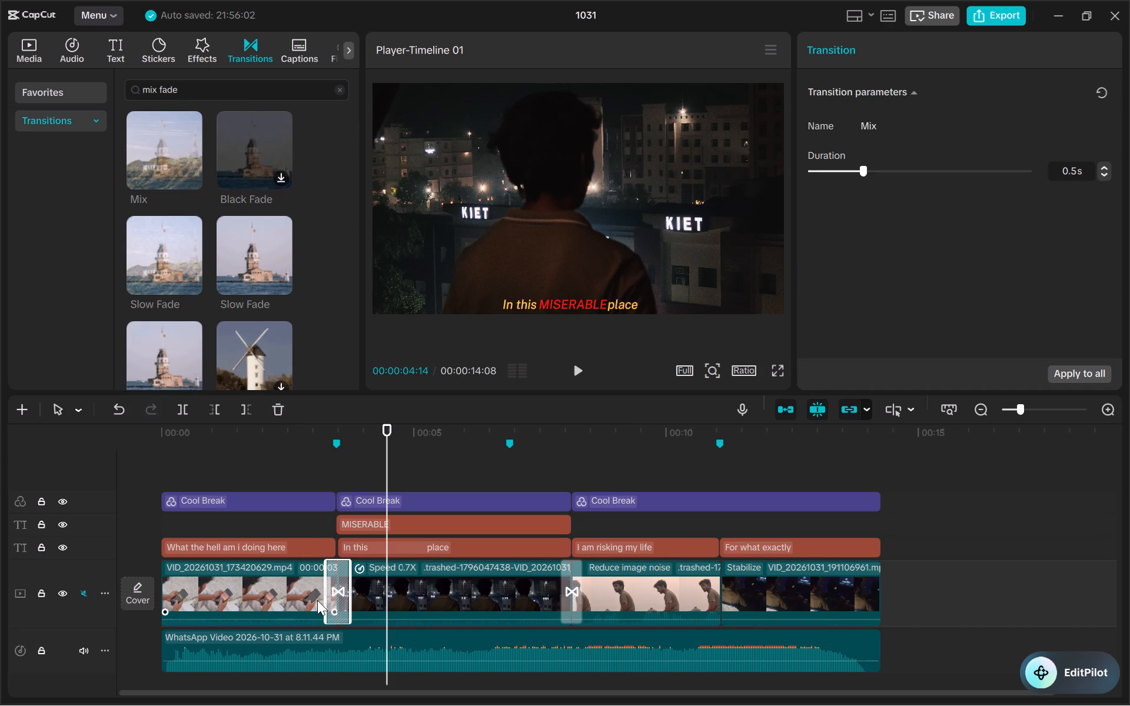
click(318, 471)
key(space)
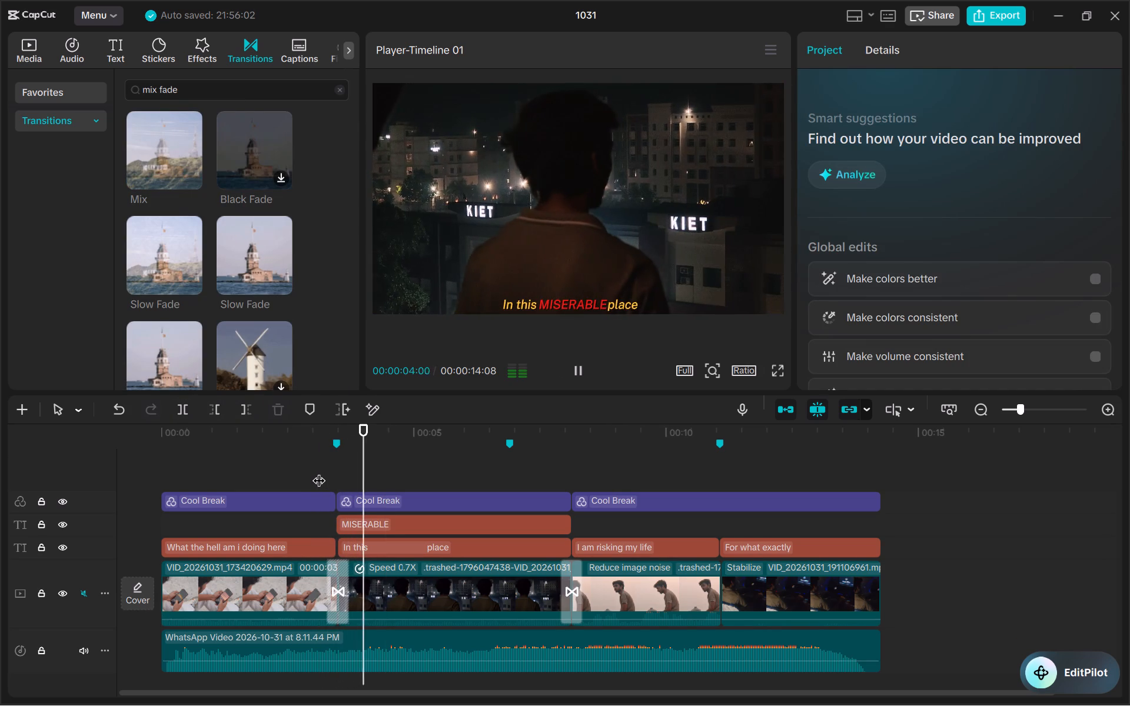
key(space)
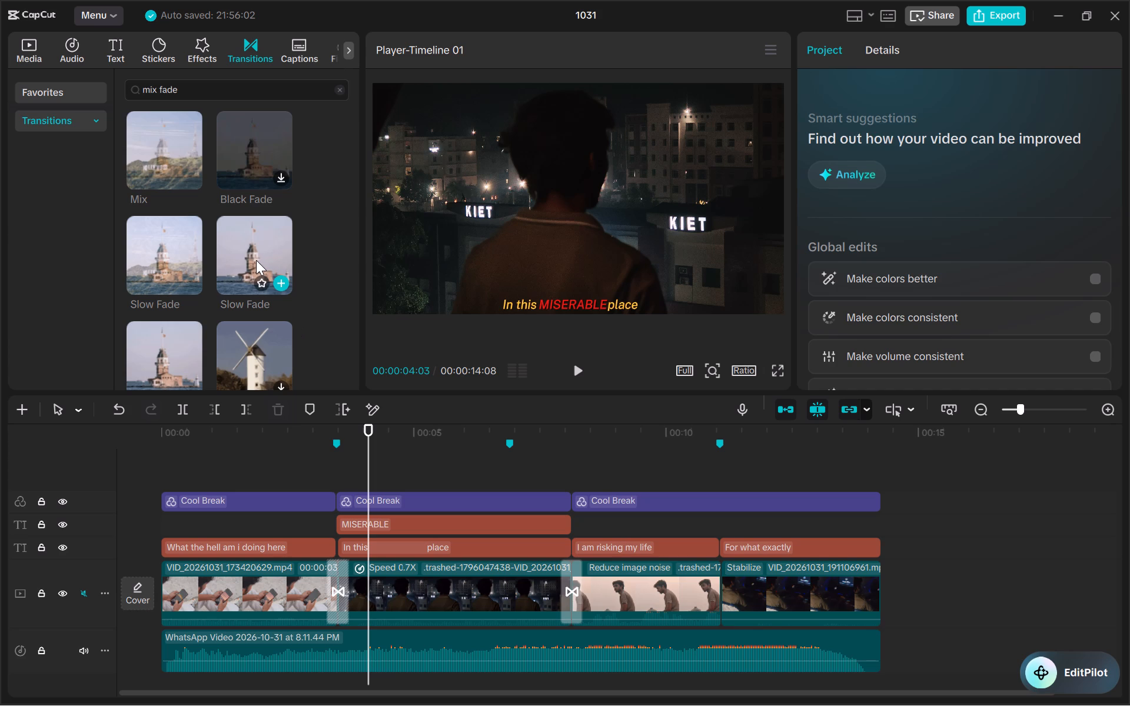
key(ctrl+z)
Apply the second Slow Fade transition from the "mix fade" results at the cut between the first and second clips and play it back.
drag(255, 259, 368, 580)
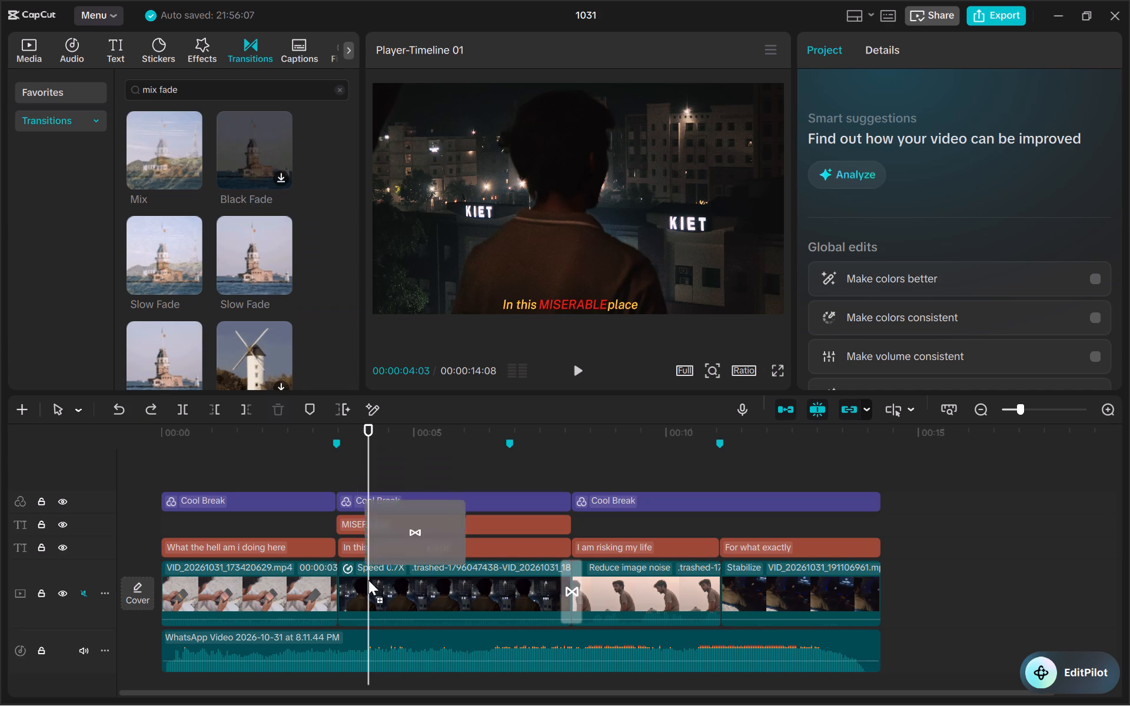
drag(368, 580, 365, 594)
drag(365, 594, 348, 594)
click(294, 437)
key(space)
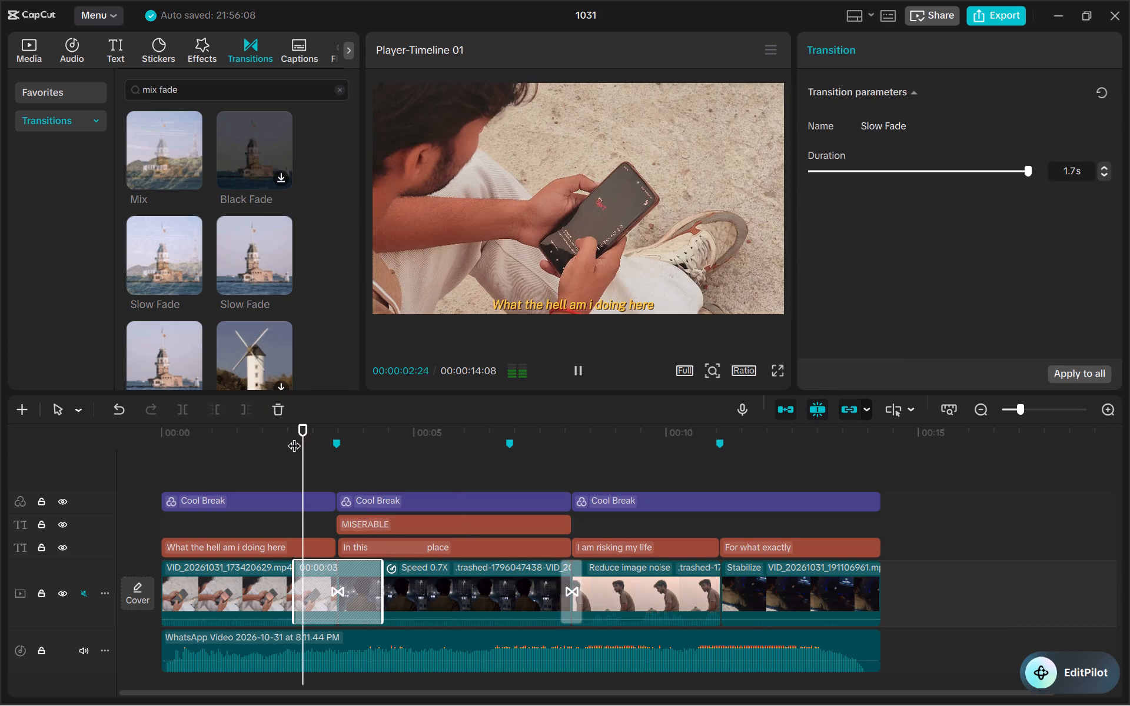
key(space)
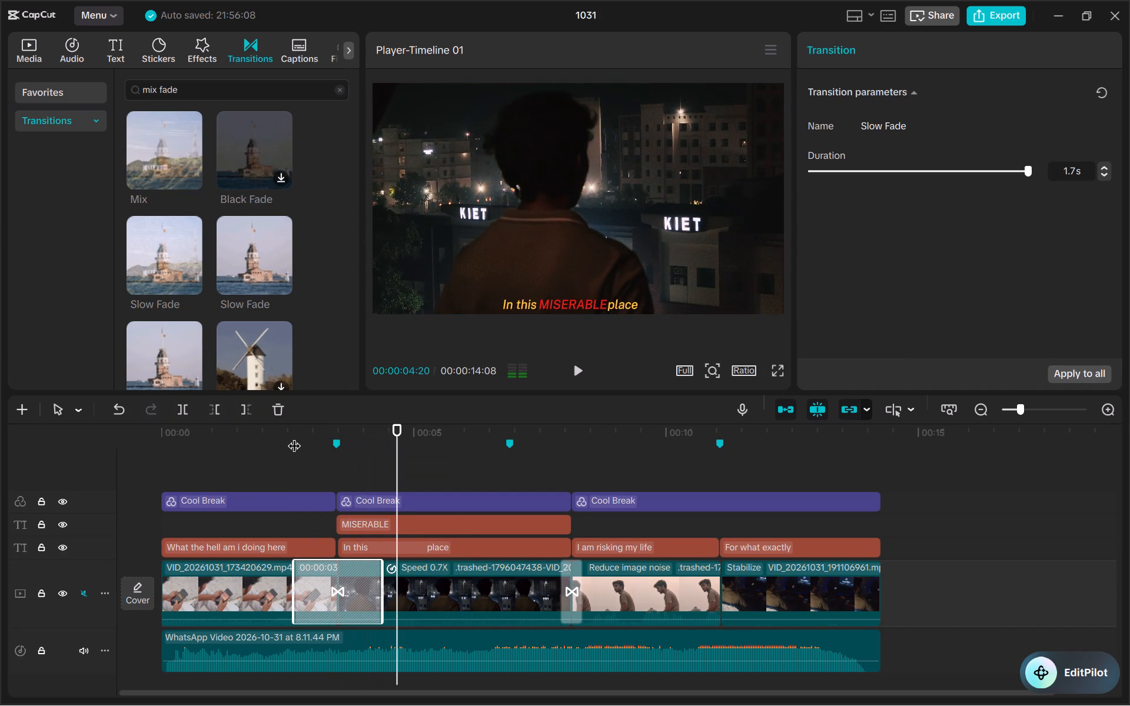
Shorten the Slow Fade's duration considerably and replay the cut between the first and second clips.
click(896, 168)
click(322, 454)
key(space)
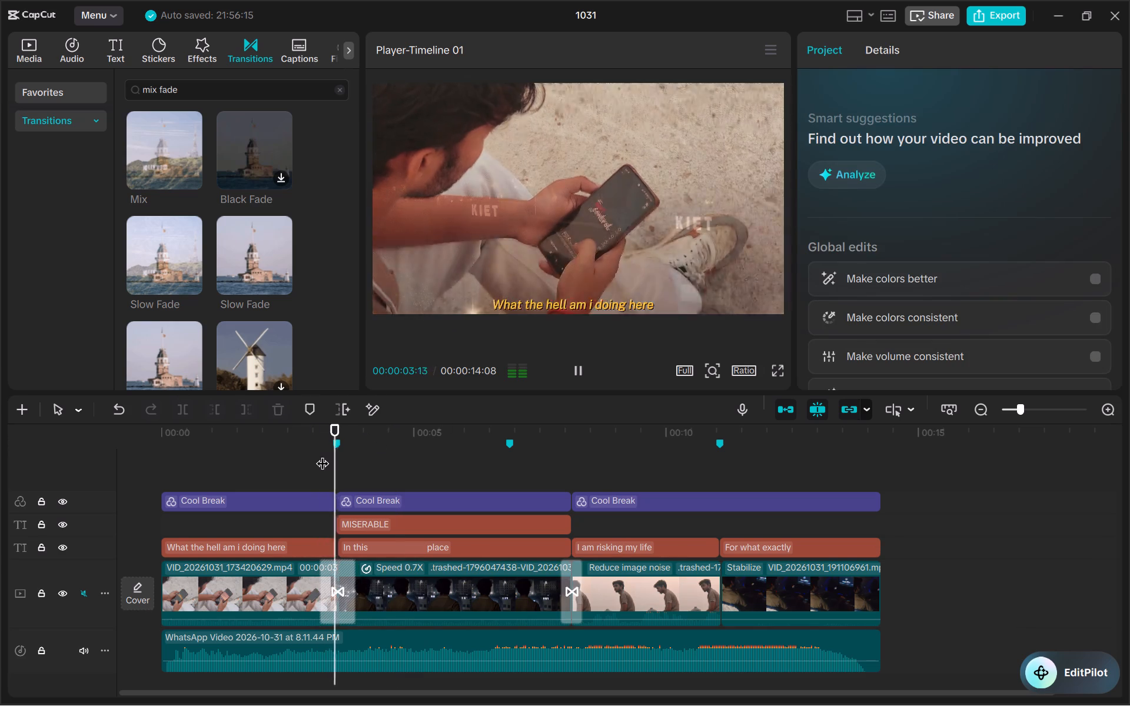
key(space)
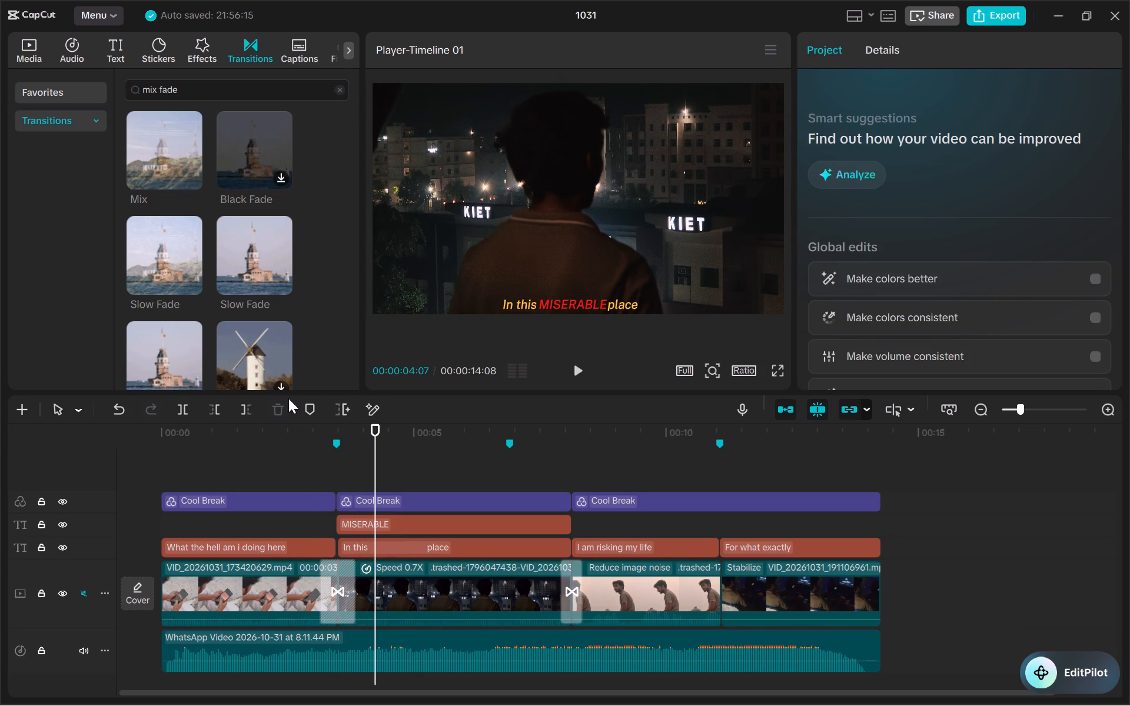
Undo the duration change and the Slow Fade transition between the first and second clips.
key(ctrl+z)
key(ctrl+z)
Apply the first Slow Fade result at the cut between the first and second clips with a much shortened duration and play it back.
drag(165, 252, 250, 448)
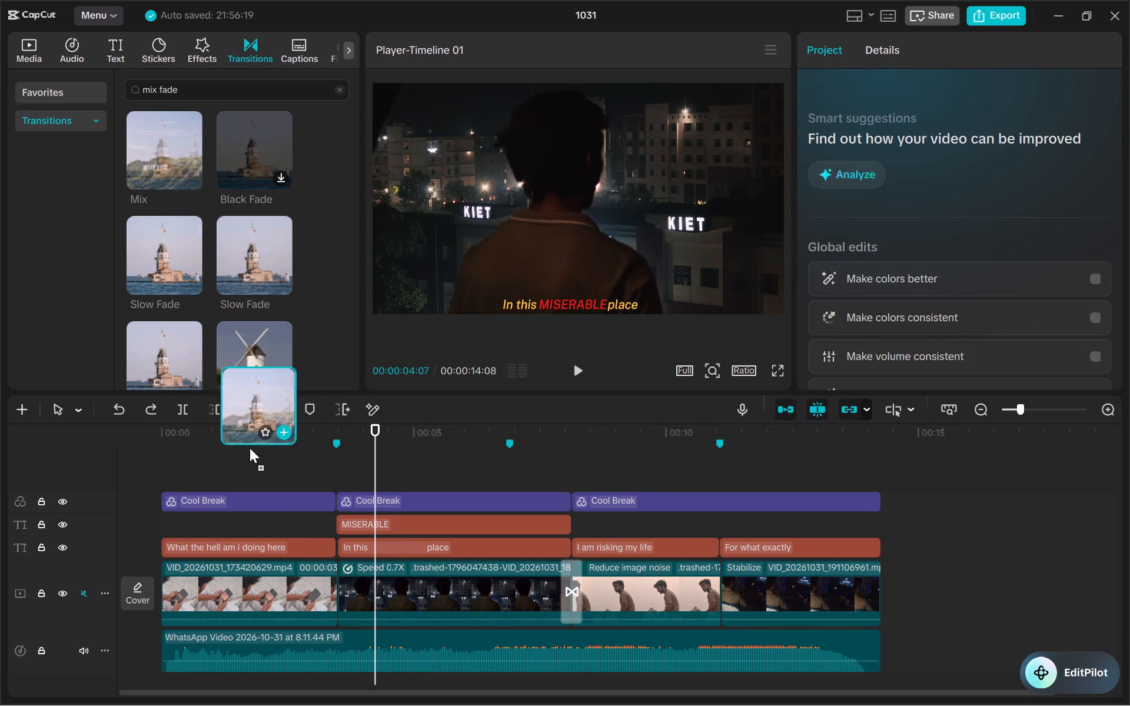
drag(250, 448, 297, 587)
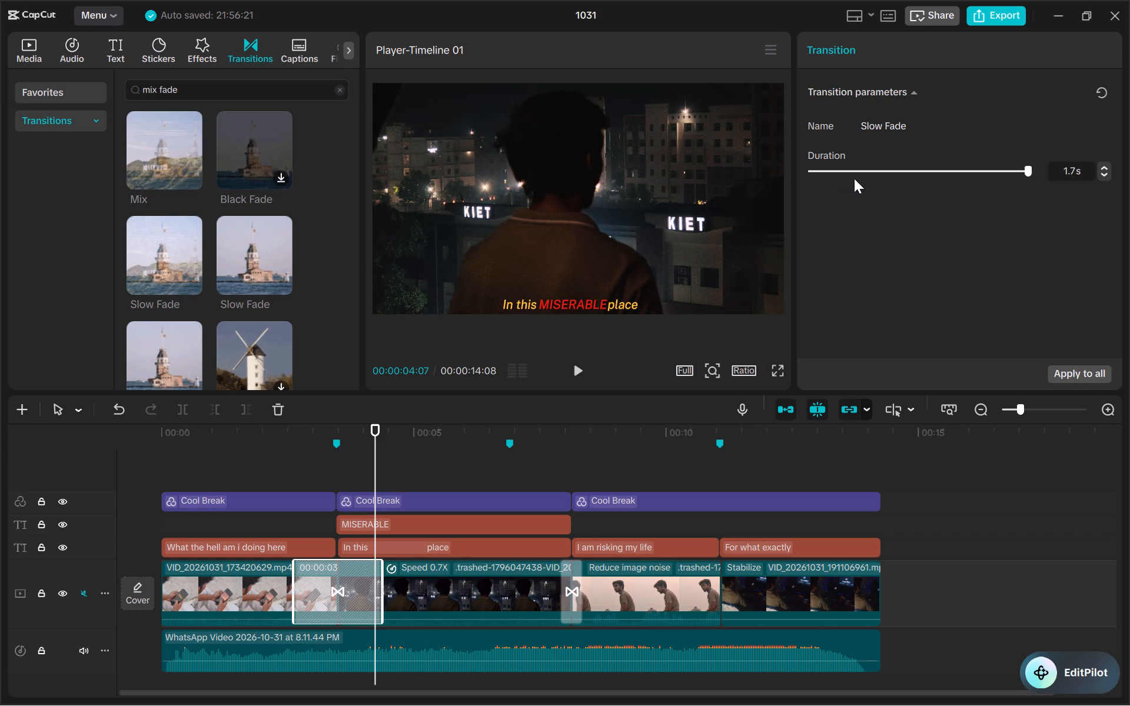
click(854, 178)
click(311, 464)
key(space)
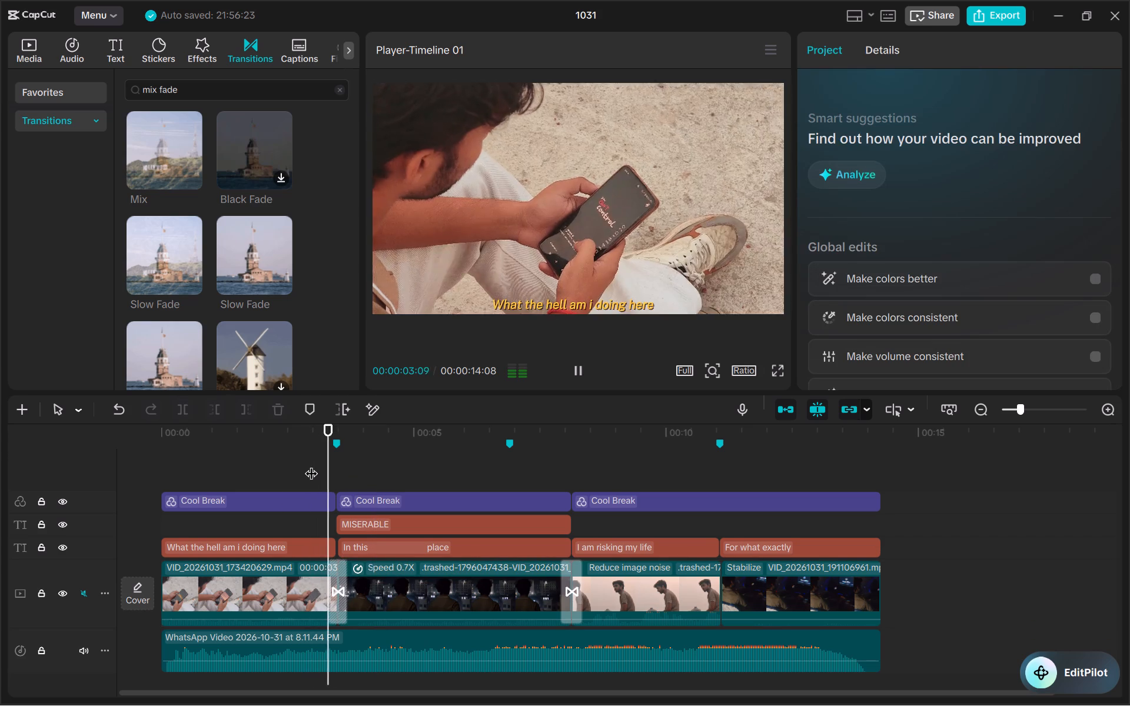
key(space)
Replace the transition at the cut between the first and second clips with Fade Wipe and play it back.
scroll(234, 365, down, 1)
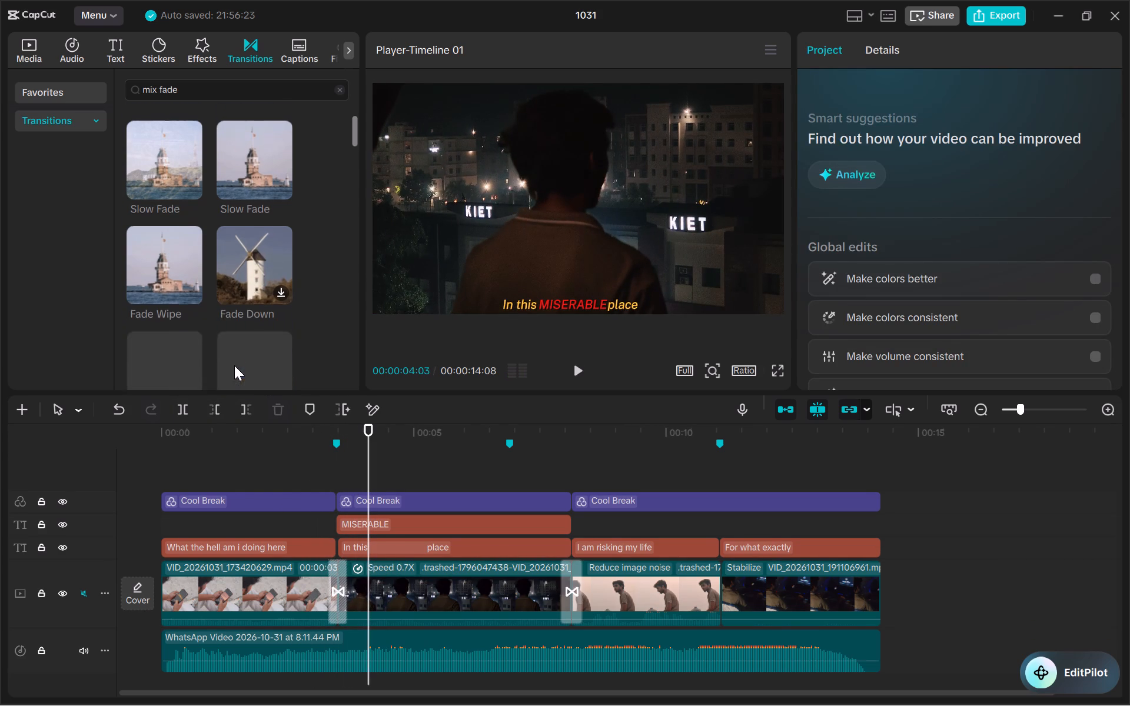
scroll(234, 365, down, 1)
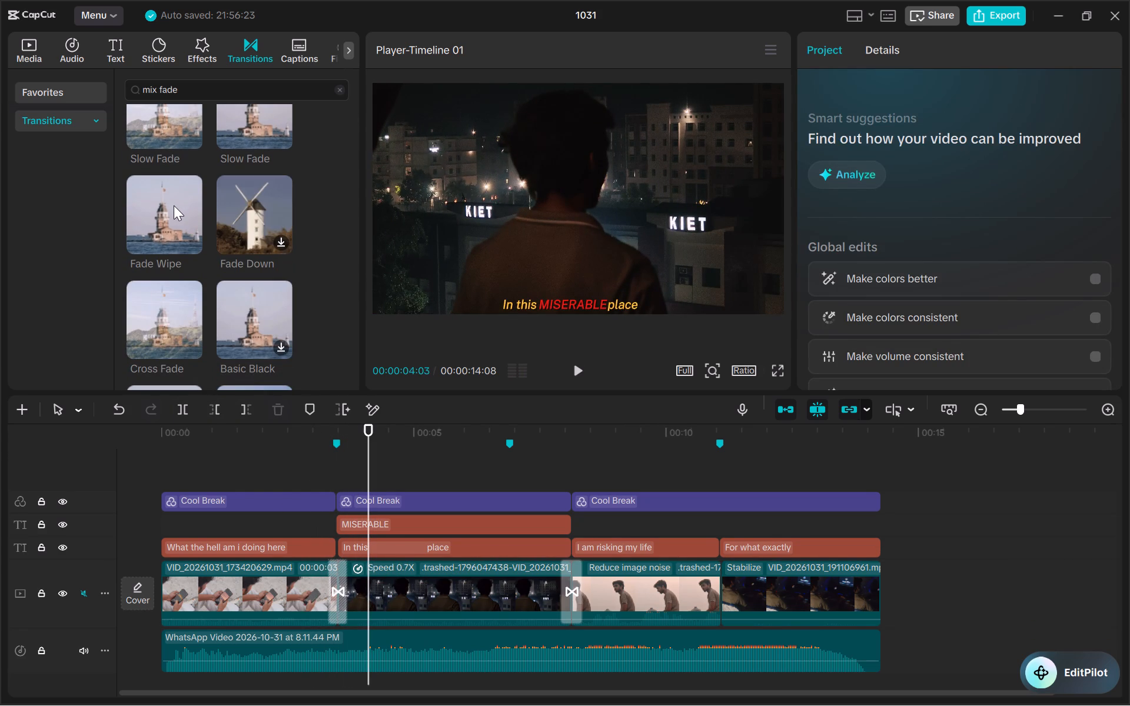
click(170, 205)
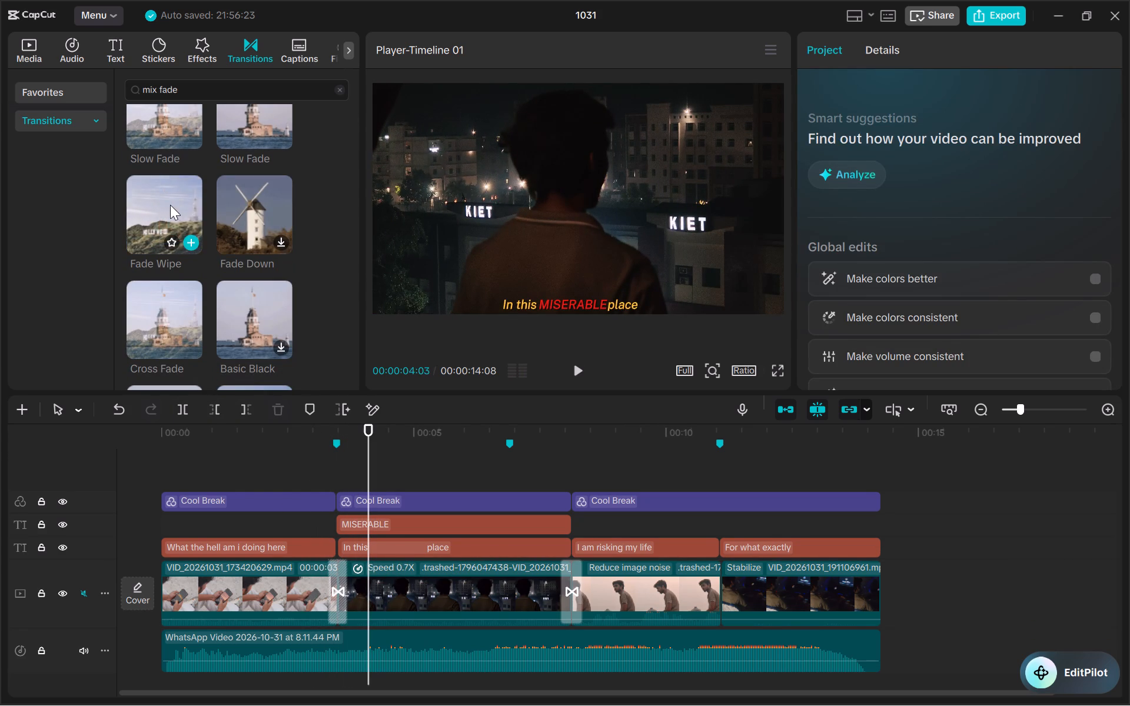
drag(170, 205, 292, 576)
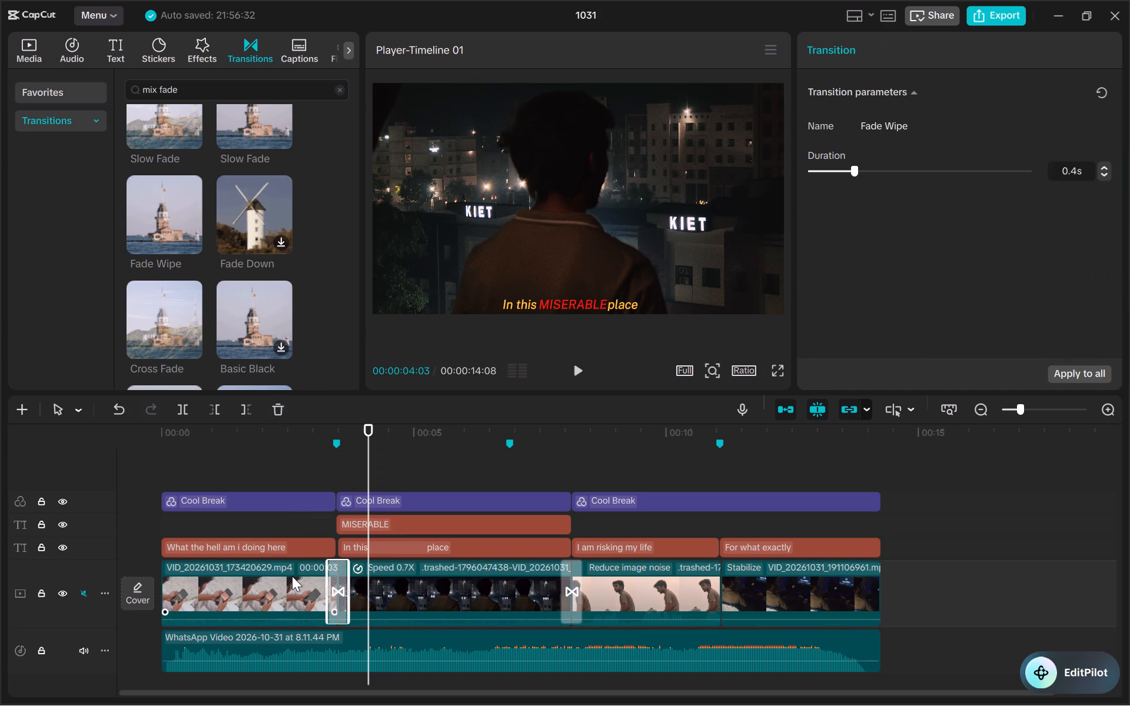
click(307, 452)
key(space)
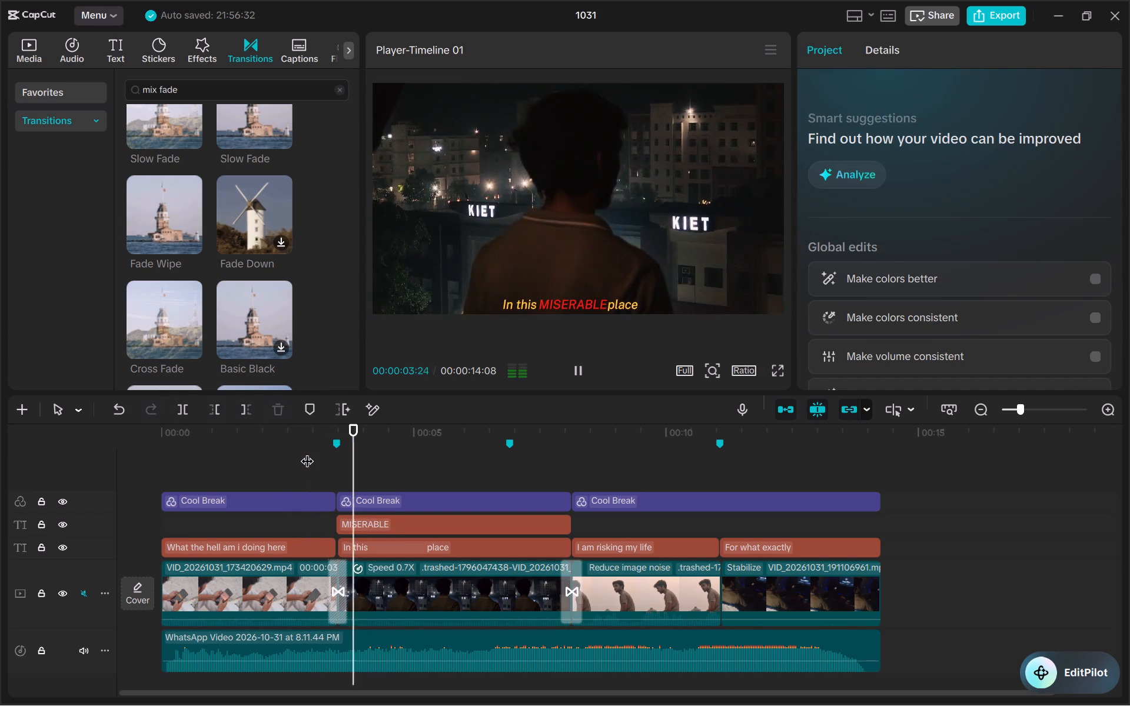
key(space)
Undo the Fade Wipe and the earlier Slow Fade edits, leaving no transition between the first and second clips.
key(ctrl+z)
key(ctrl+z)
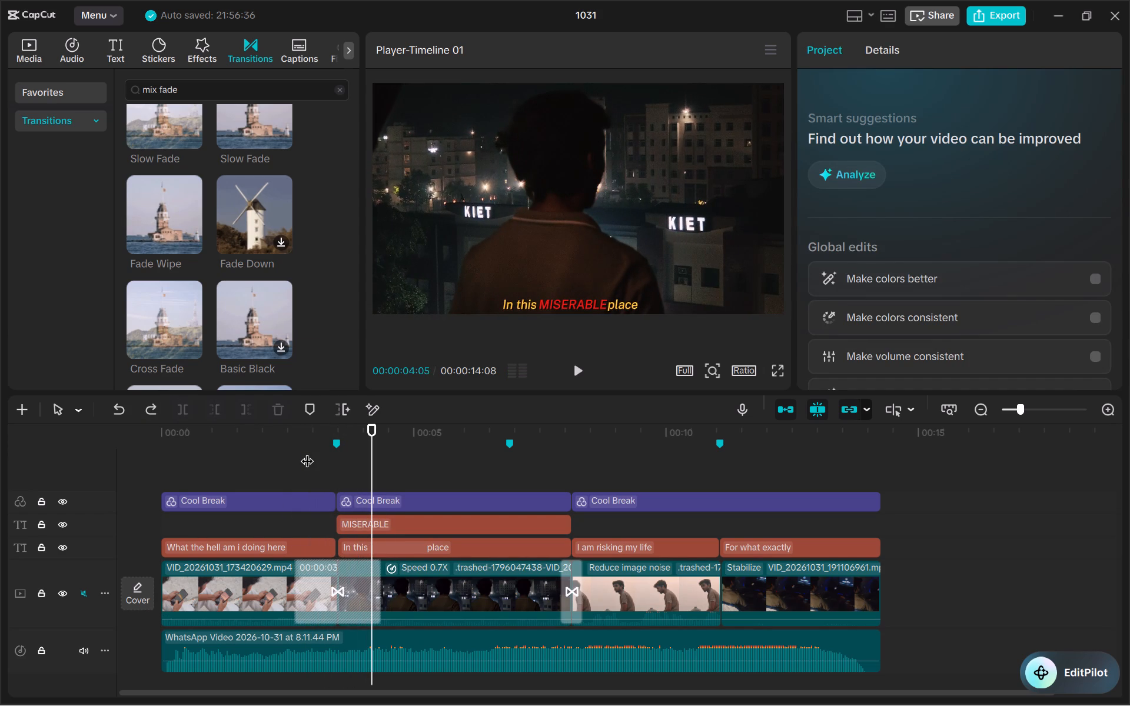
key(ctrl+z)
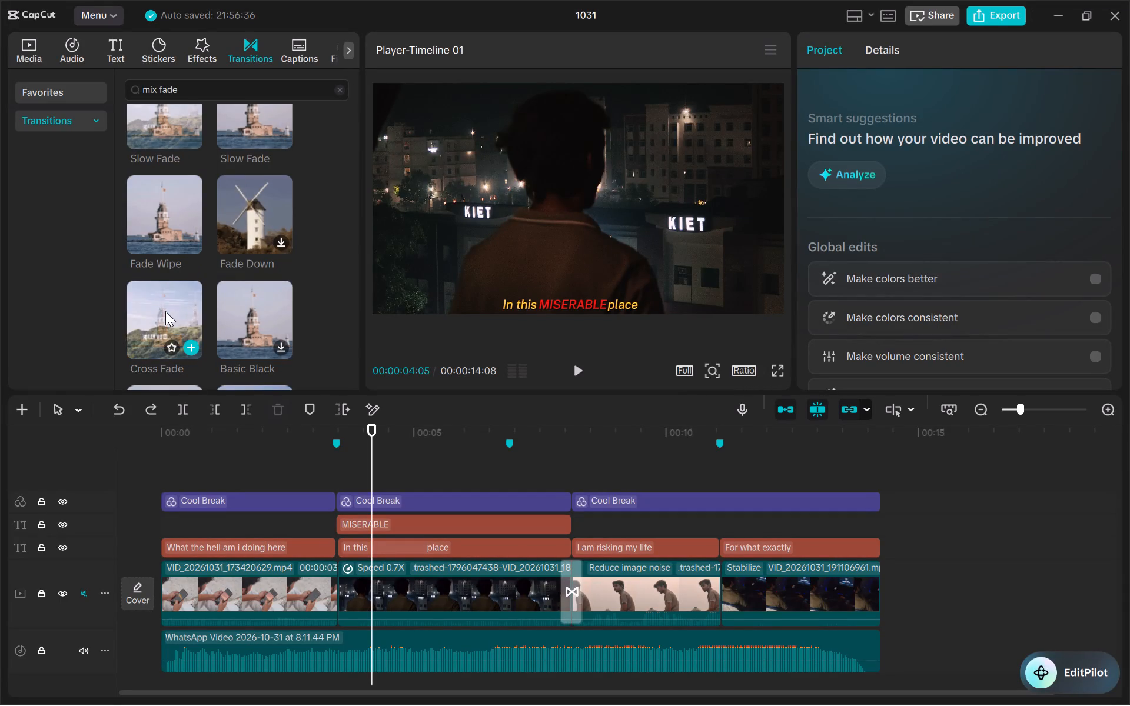
Apply the Cross Fade transition at the cut between the first and second clips and play it back.
drag(165, 311, 318, 597)
click(298, 434)
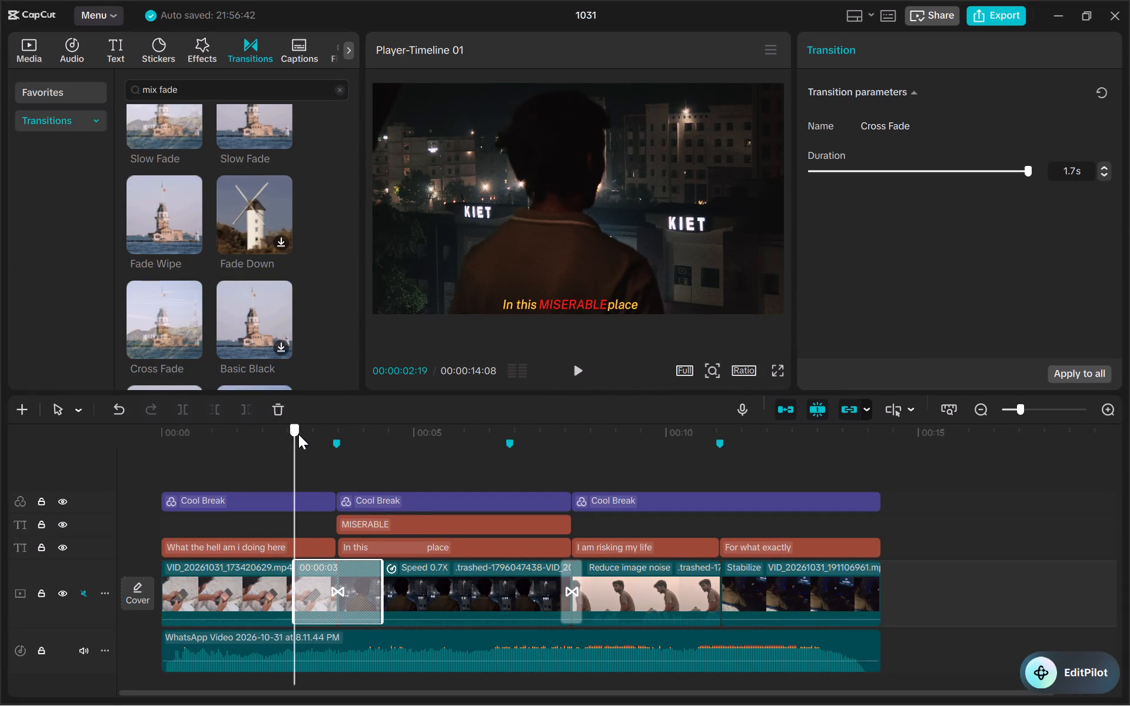
key(space)
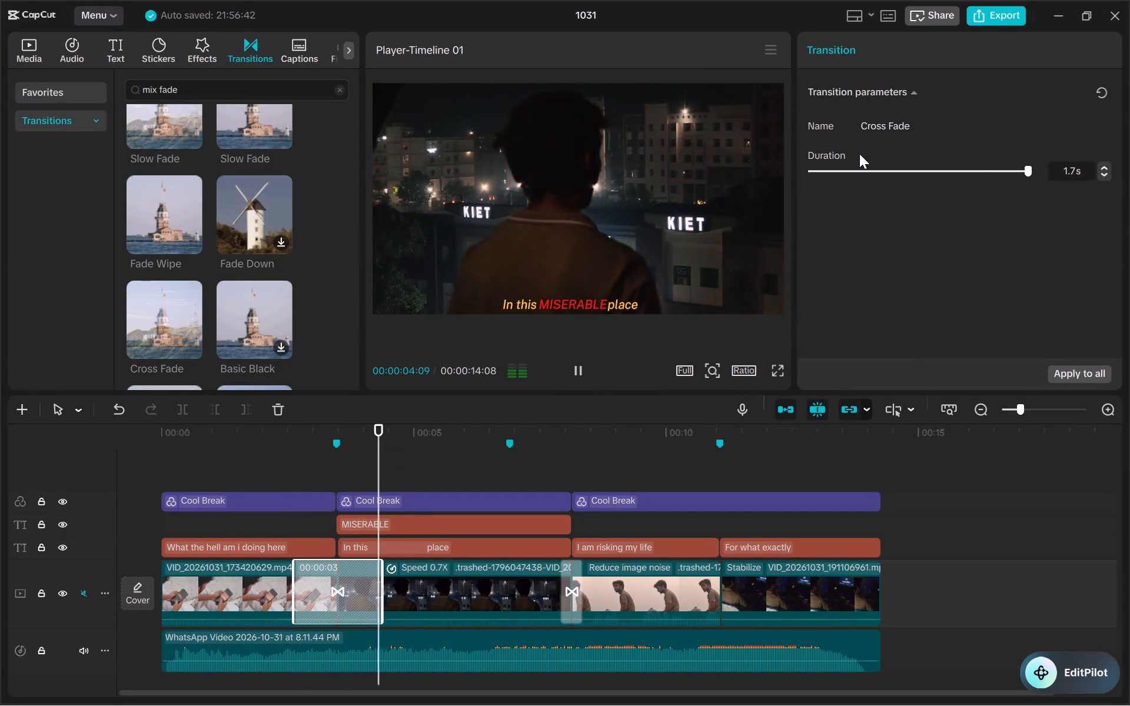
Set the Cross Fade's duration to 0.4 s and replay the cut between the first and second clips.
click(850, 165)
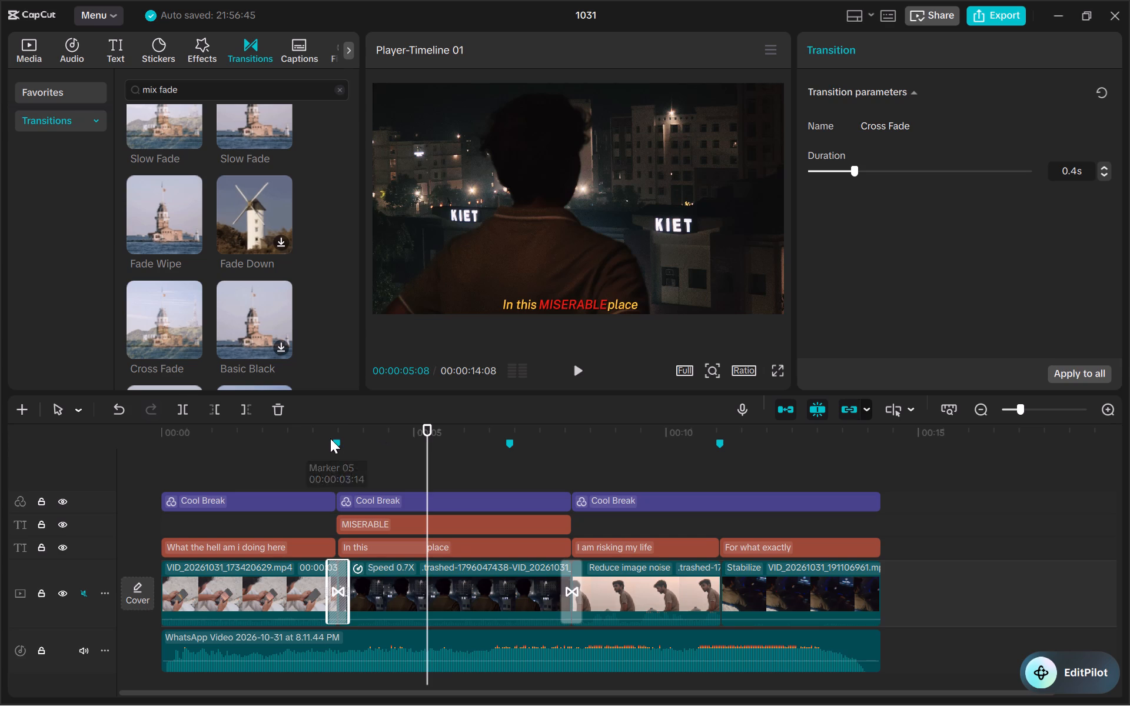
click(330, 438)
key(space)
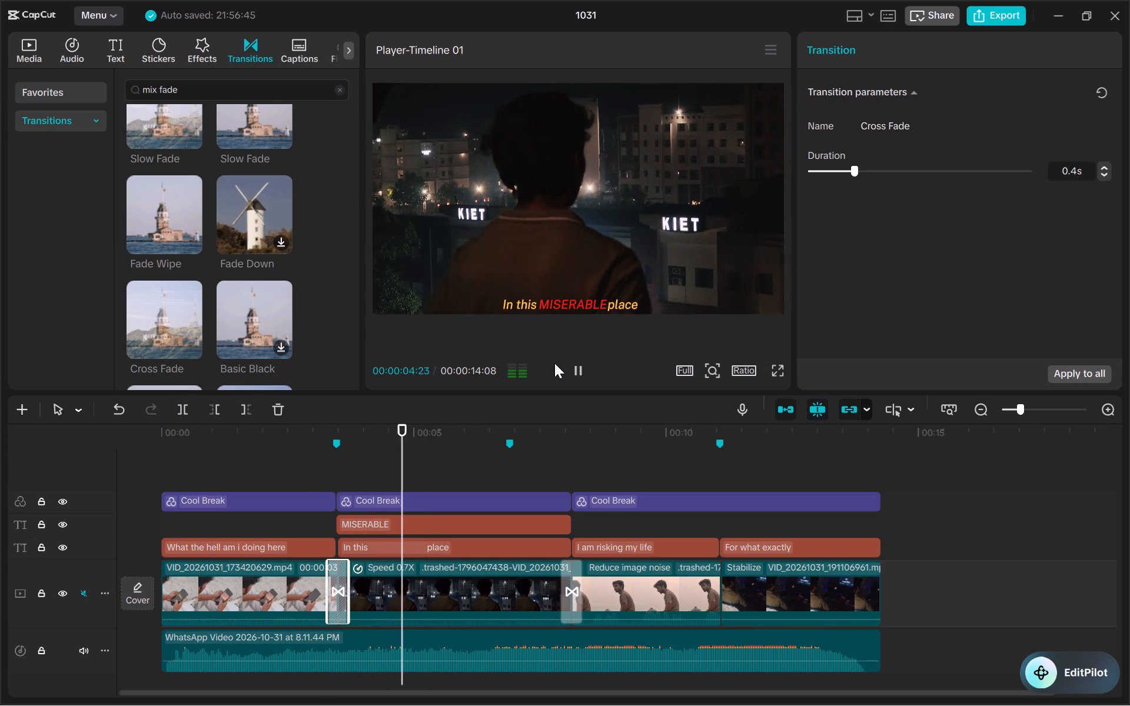
Set the Cross Fade's duration to 0.8 s and replay the cut between the first and second clips.
click(903, 176)
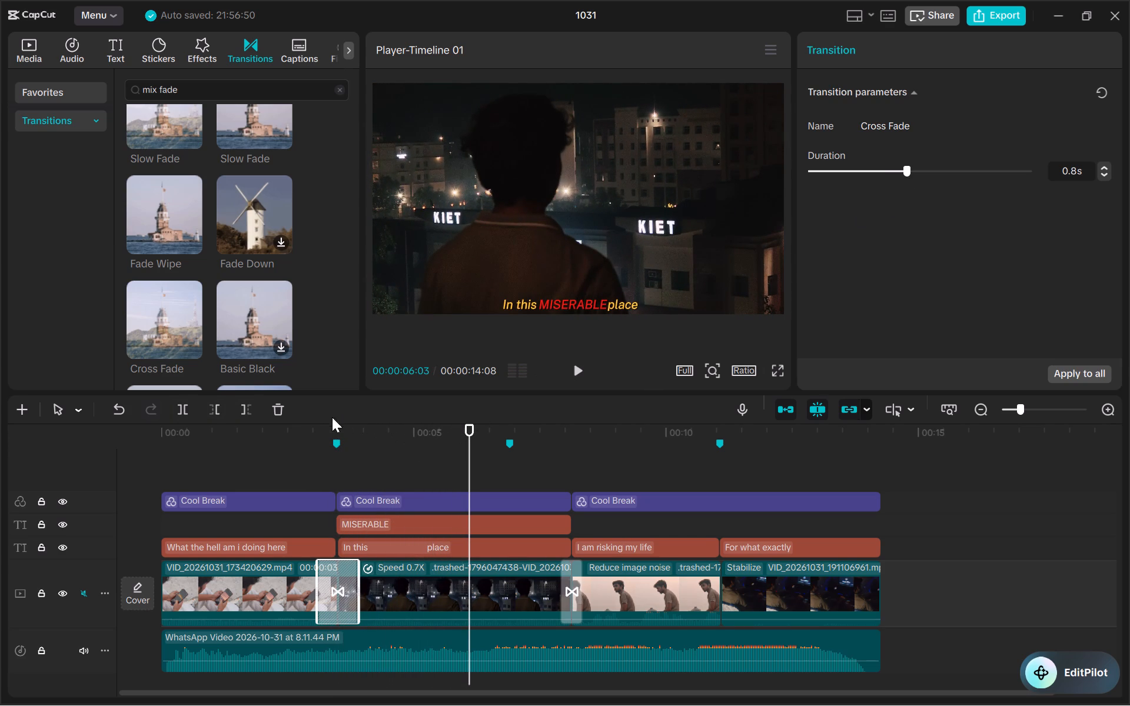
click(313, 437)
key(space)
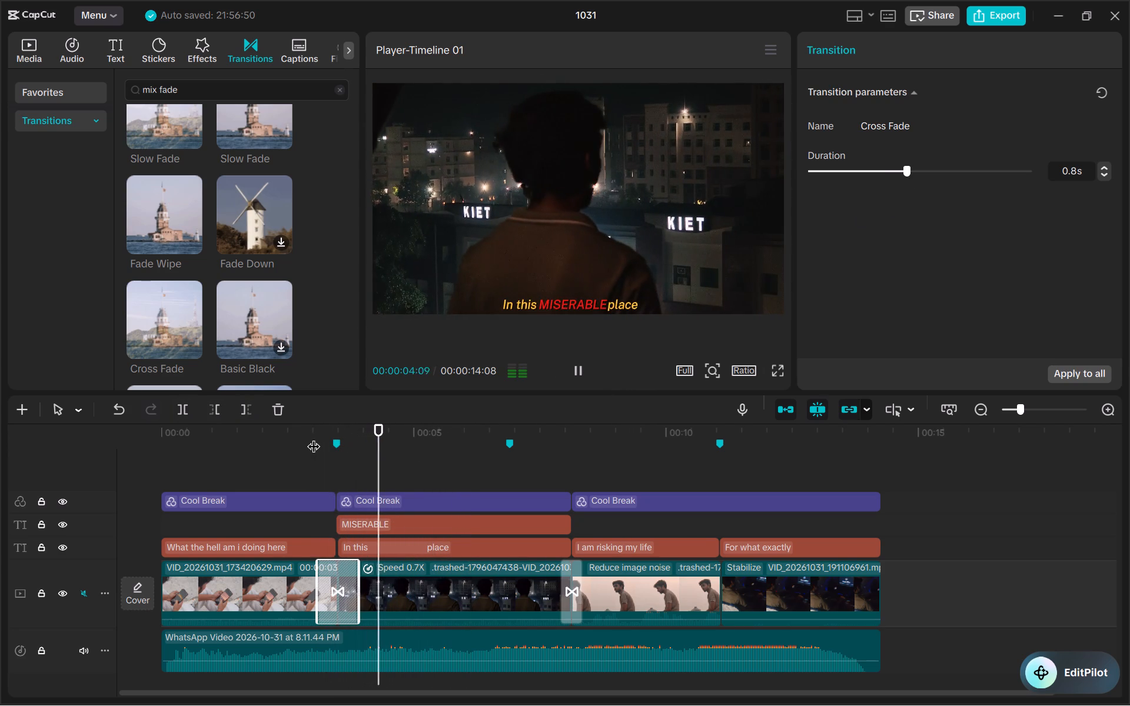
key(space)
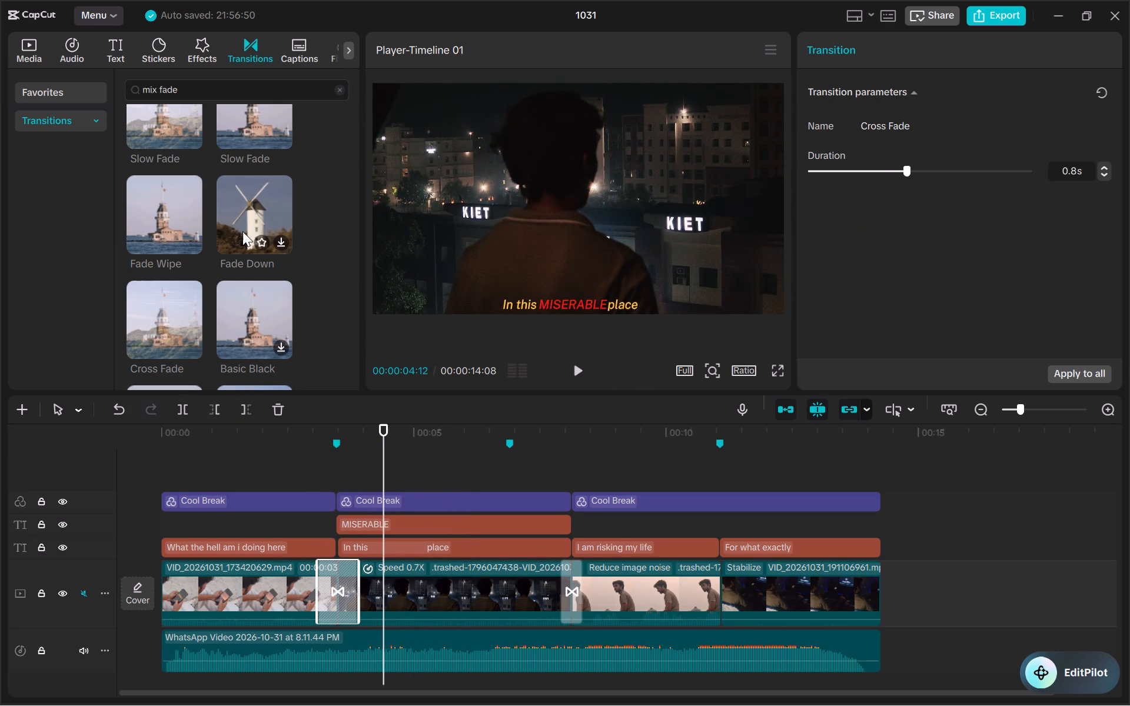
Preview the Fade Down and Fade Shift transitions from the "mix fade" results.
click(244, 221)
double_click(274, 214)
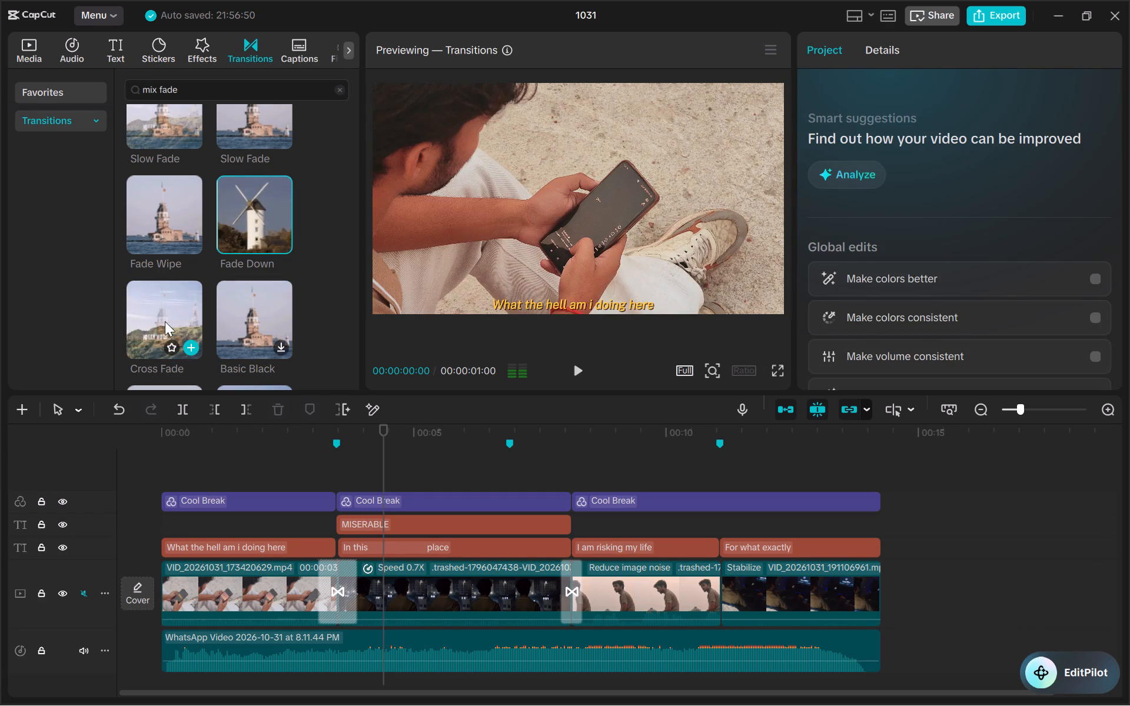
scroll(165, 321, down, 1)
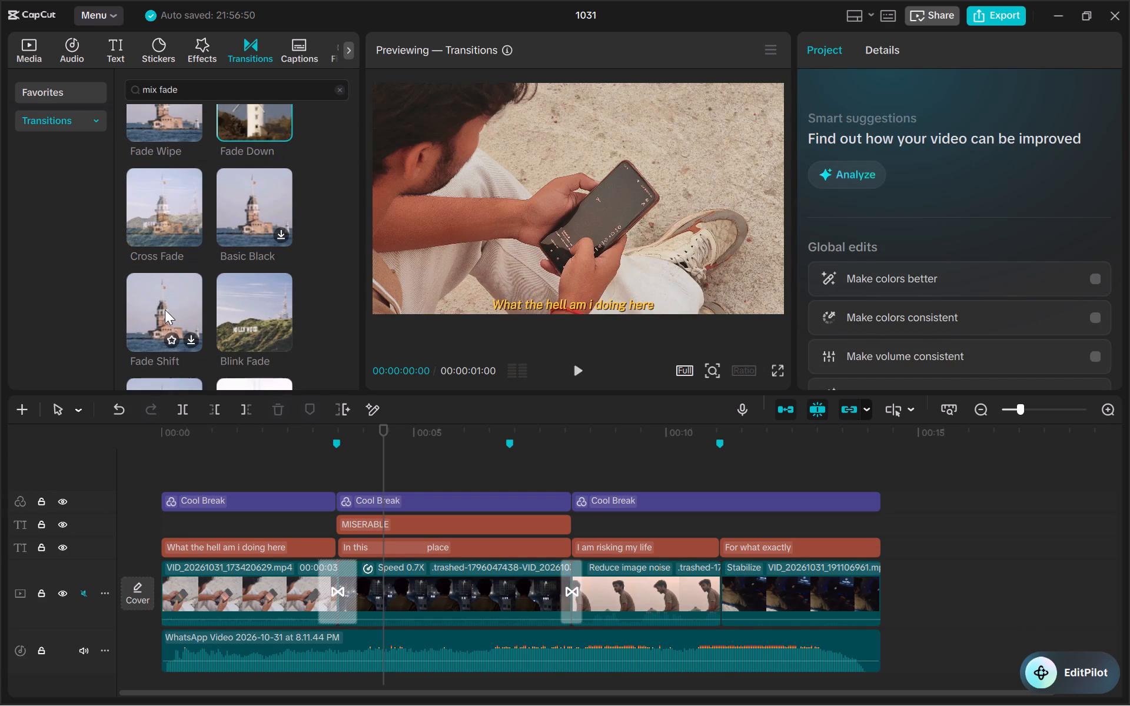
double_click(165, 309)
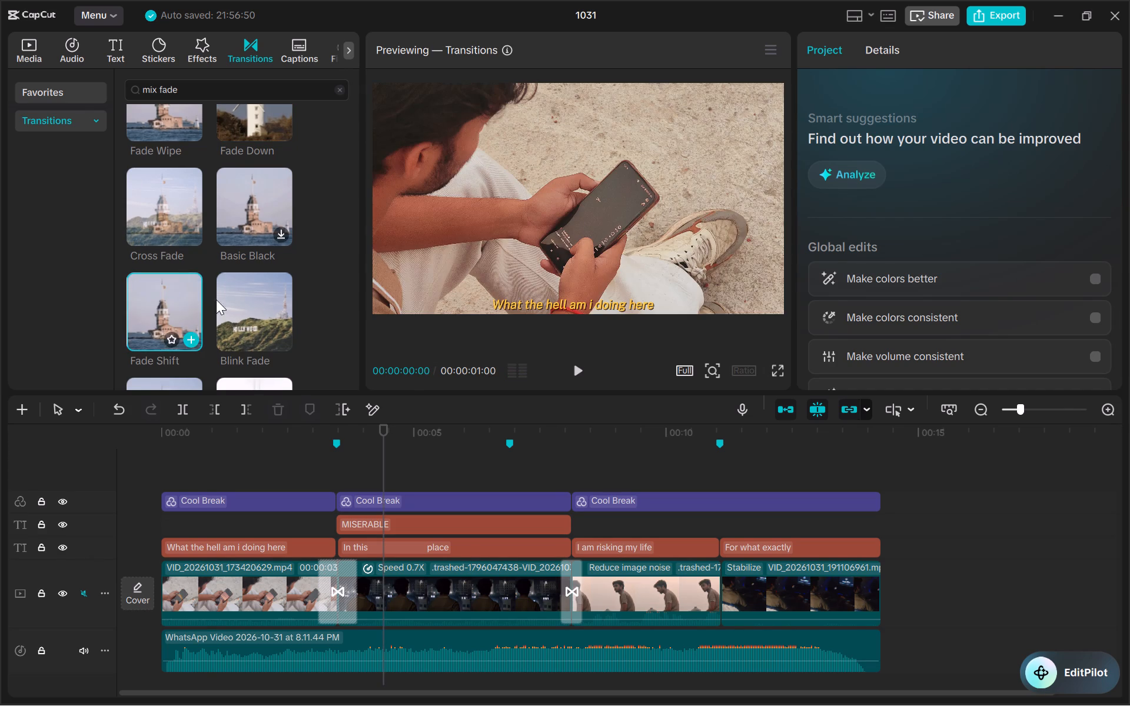
Reapply Cross Fade at the cut between the first and second clips and play it back.
click(160, 222)
drag(160, 222, 320, 581)
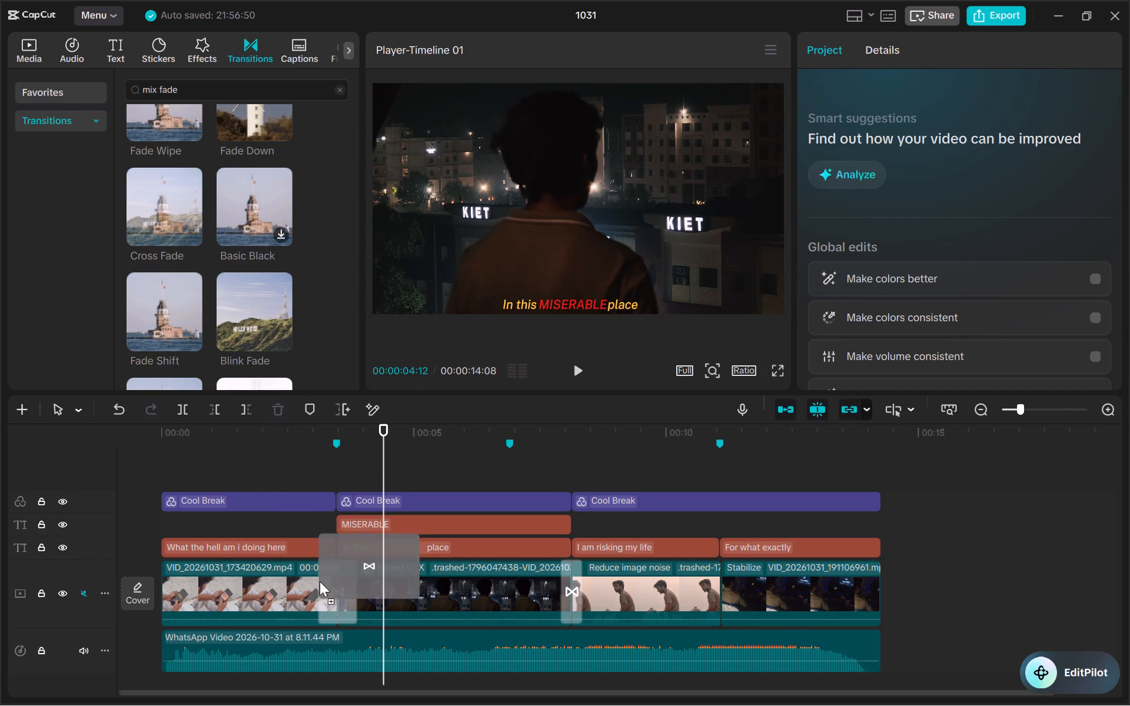
drag(320, 581, 316, 594)
click(325, 456)
key(space)
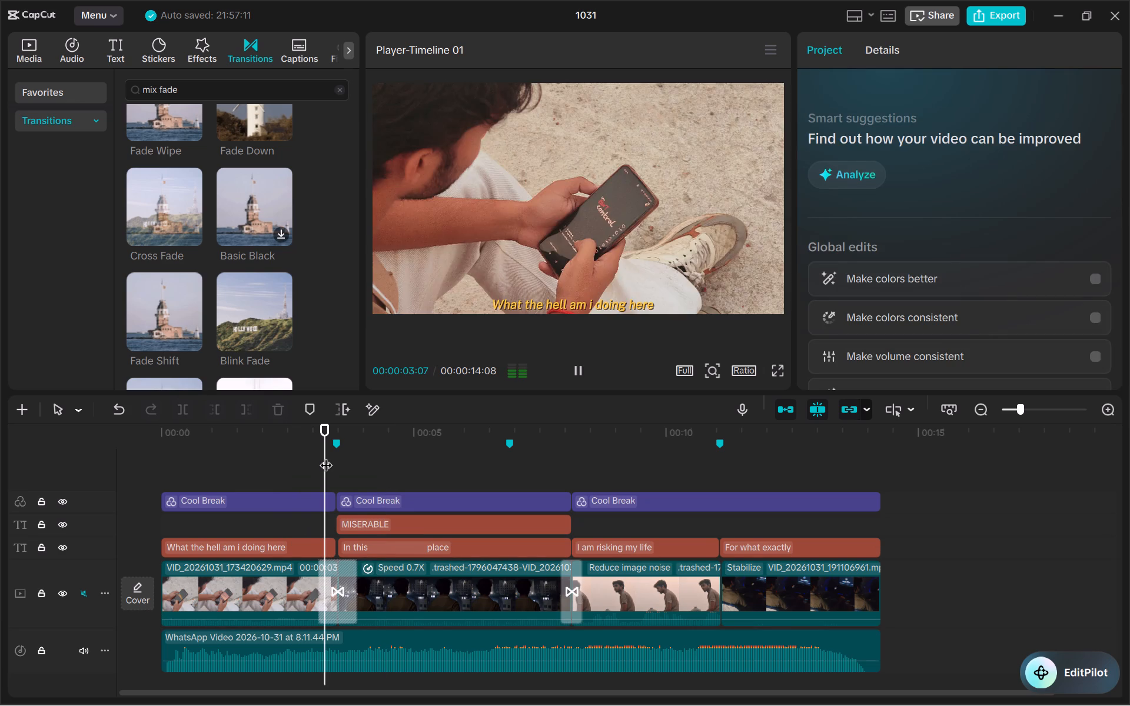
key(space)
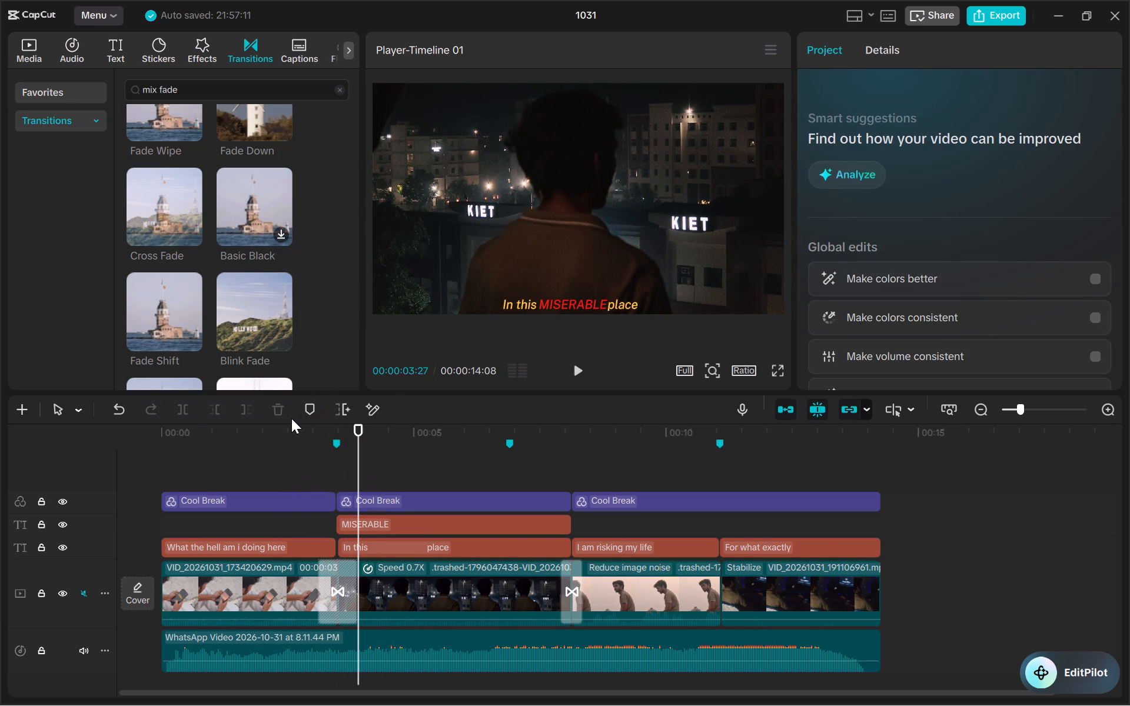
Play the video full screen from the beginning through the third clip to review both transitions.
double_click(165, 427)
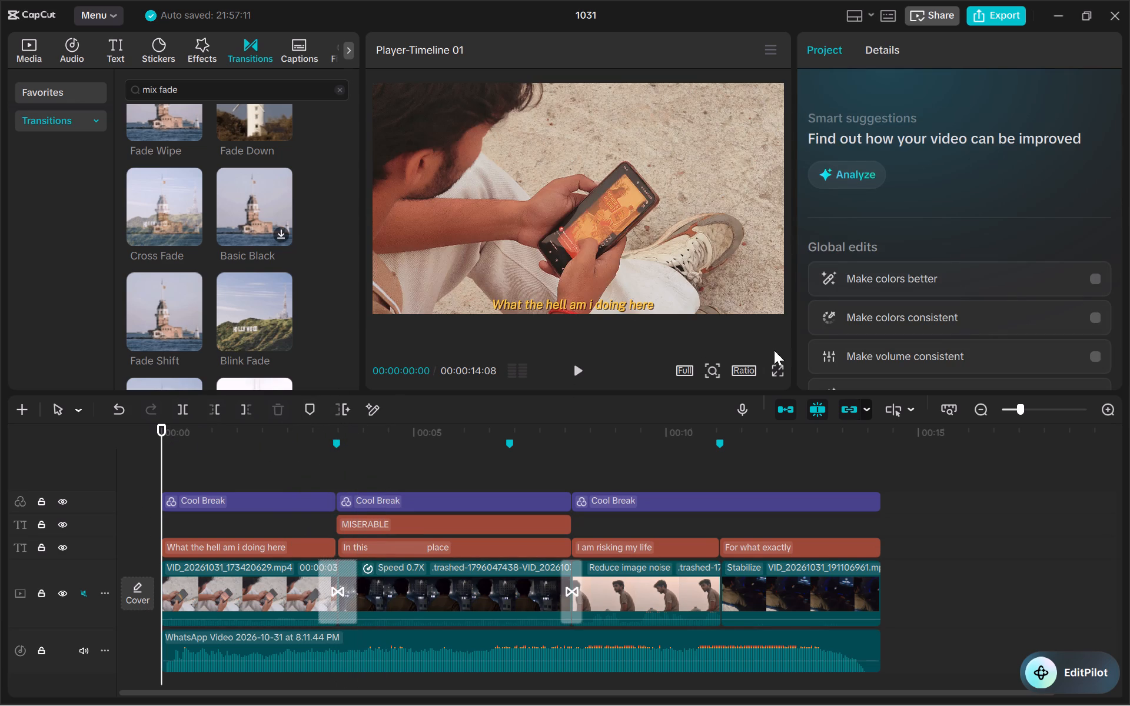
click(778, 367)
key(space)
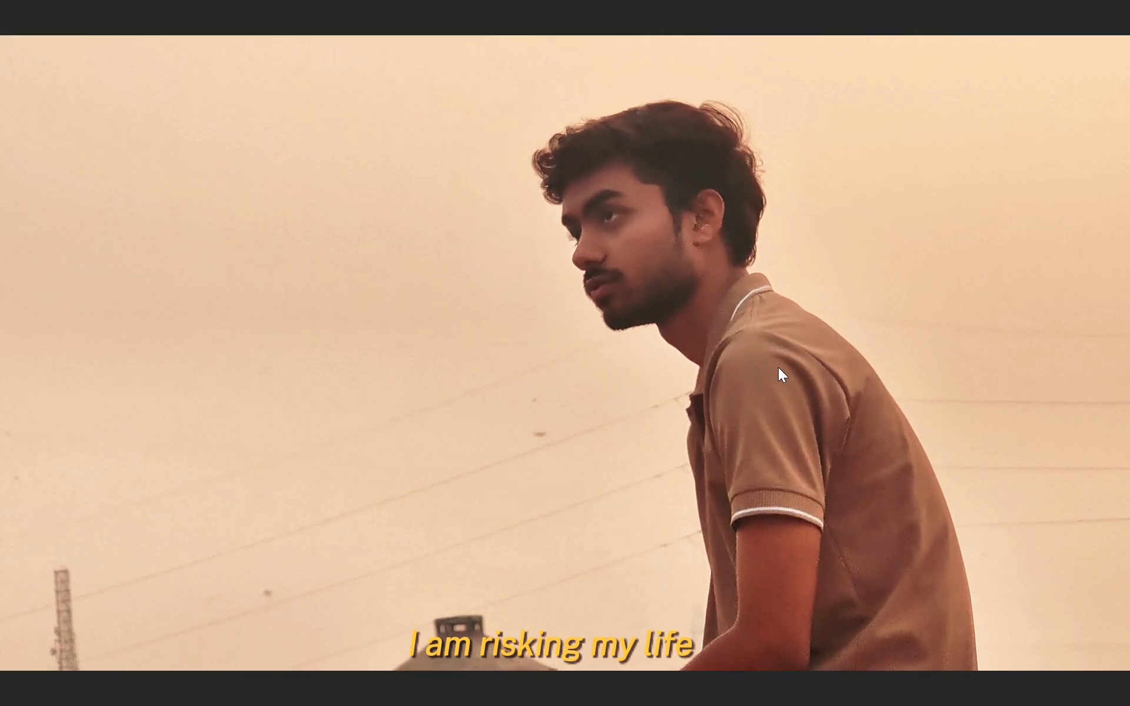
key(Escape)
key(space)
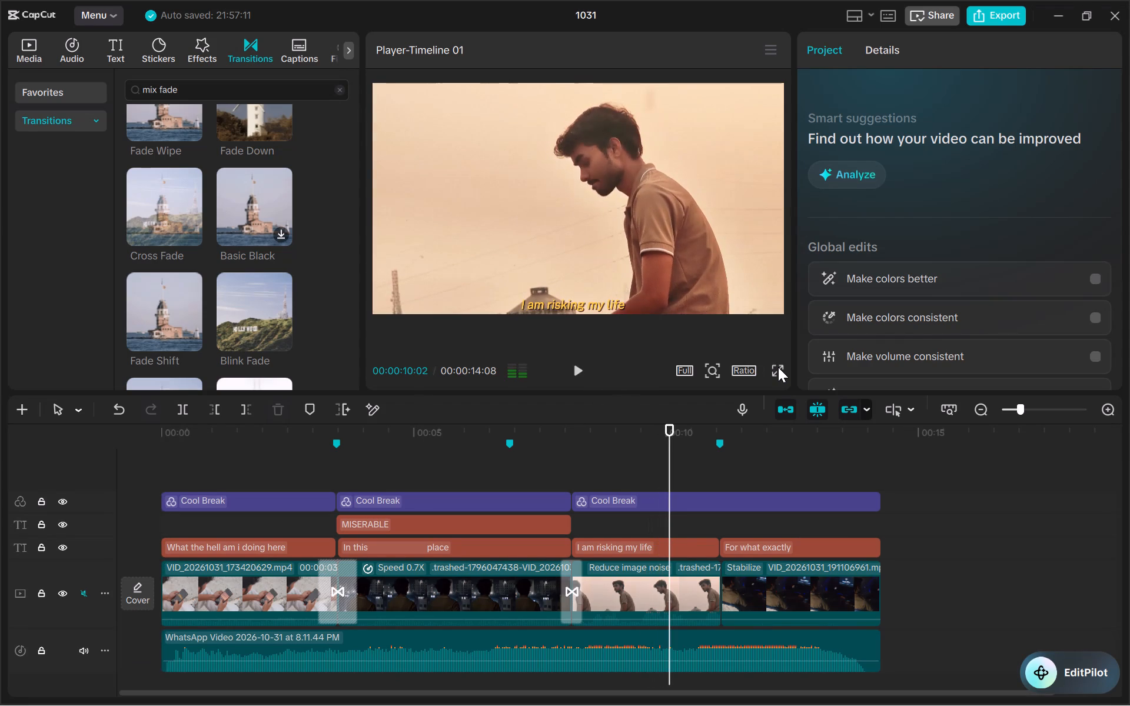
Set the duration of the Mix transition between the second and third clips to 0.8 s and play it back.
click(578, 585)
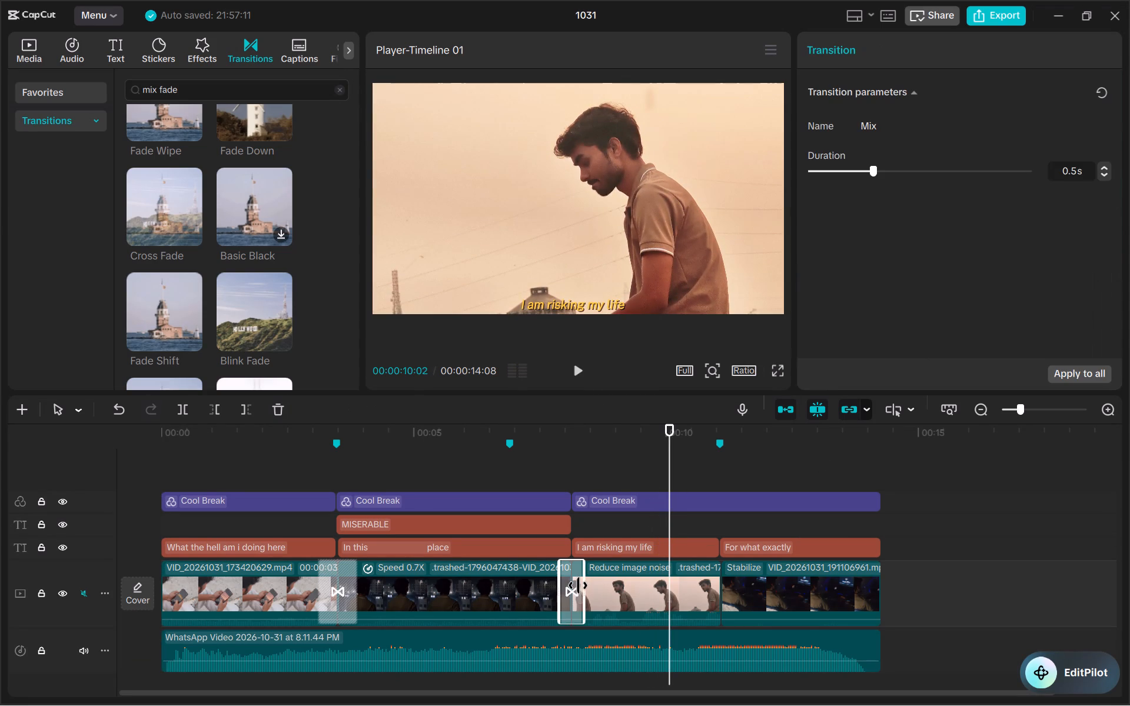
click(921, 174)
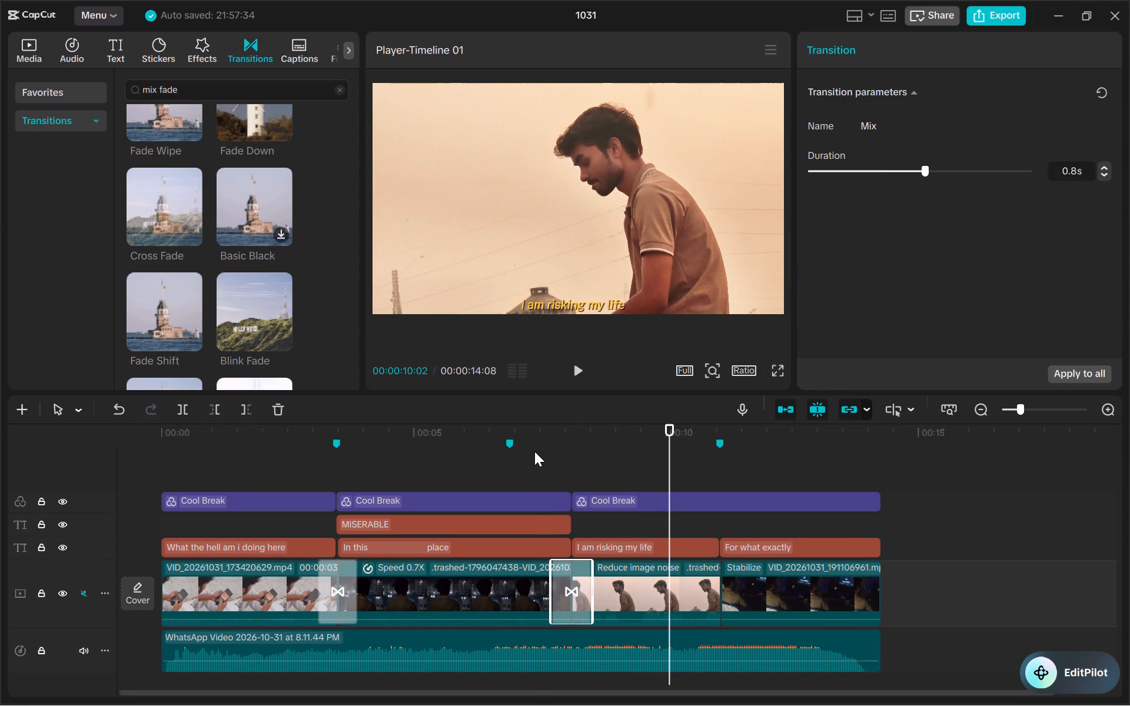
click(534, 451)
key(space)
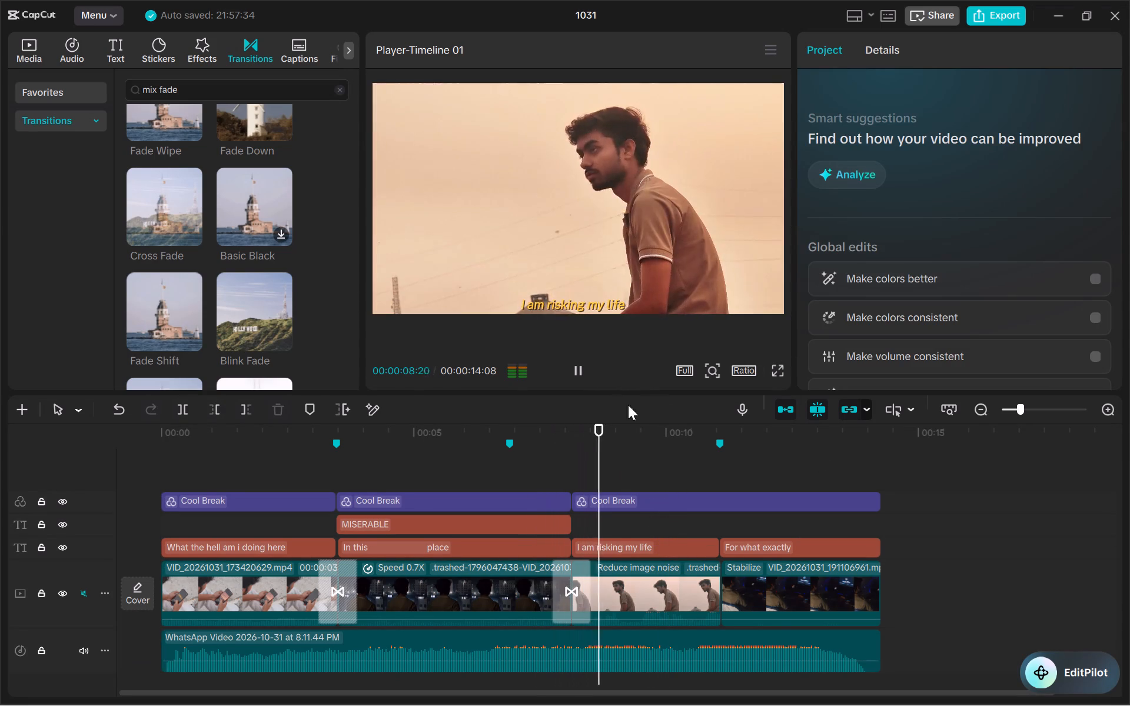
Play the video full screen from just before the first cut into the third clip to review both transitions.
click(317, 435)
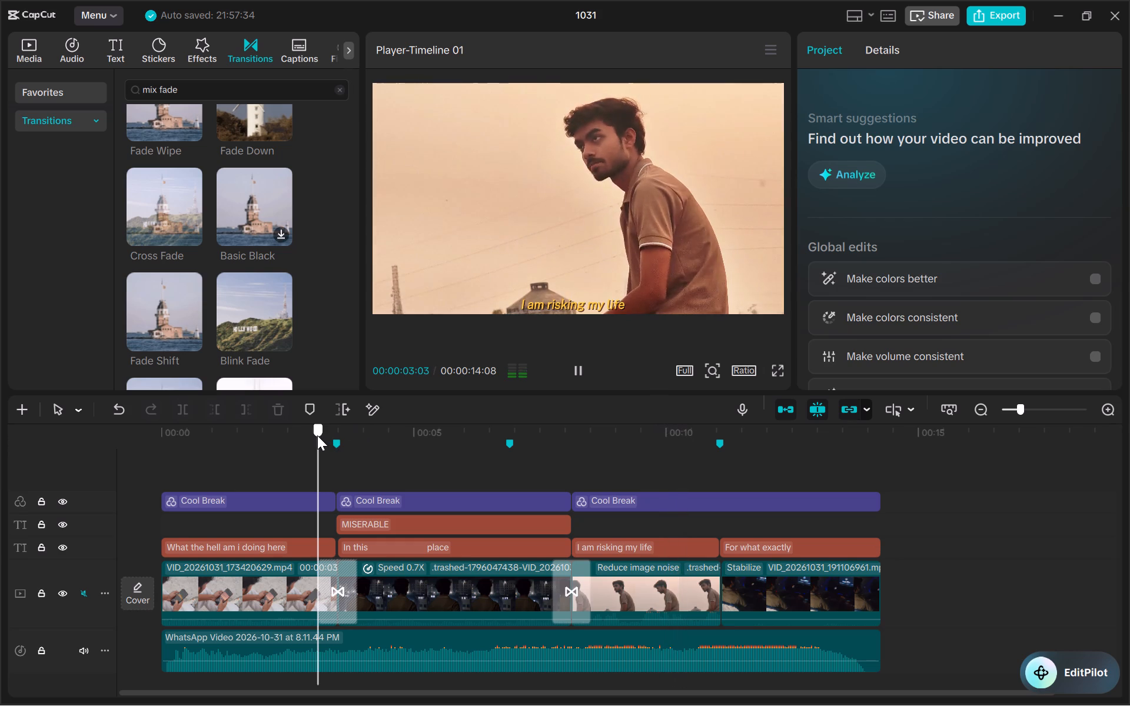
click(776, 368)
key(space)
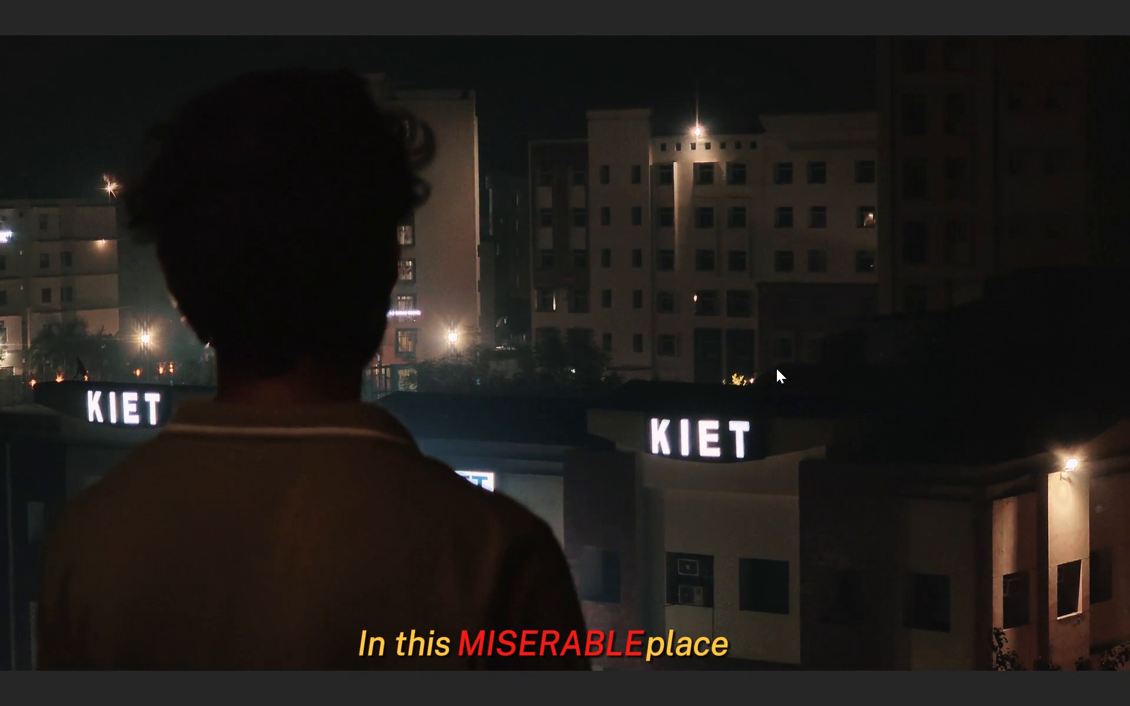
key(space)
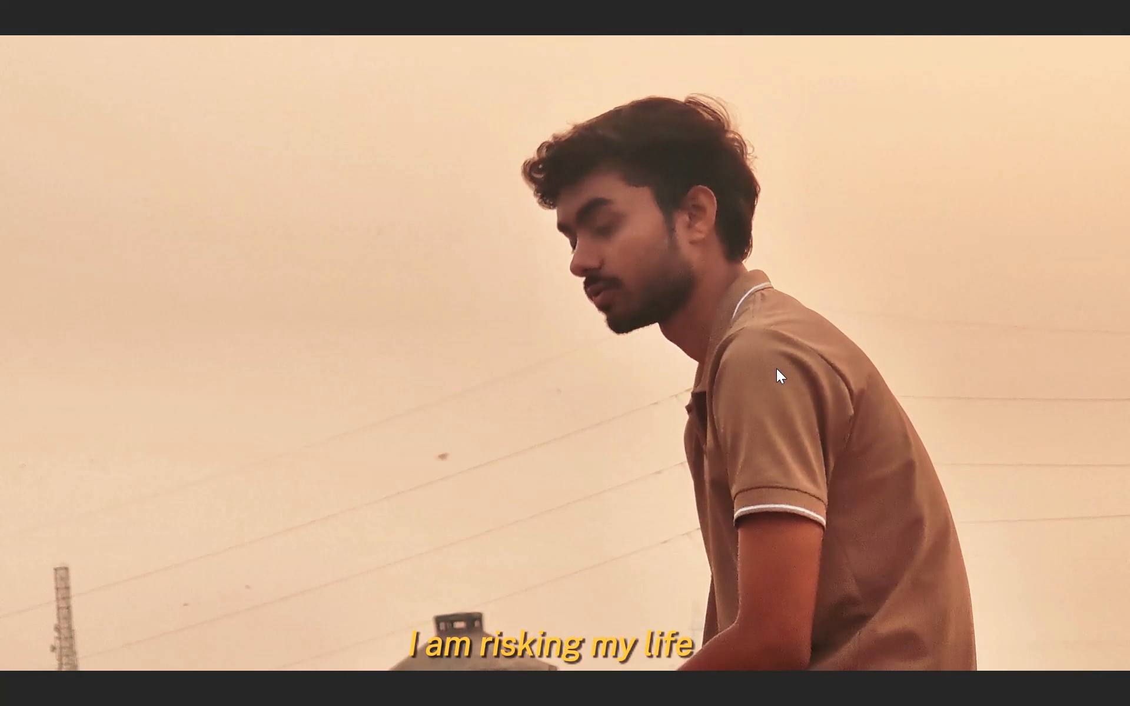
key(Escape)
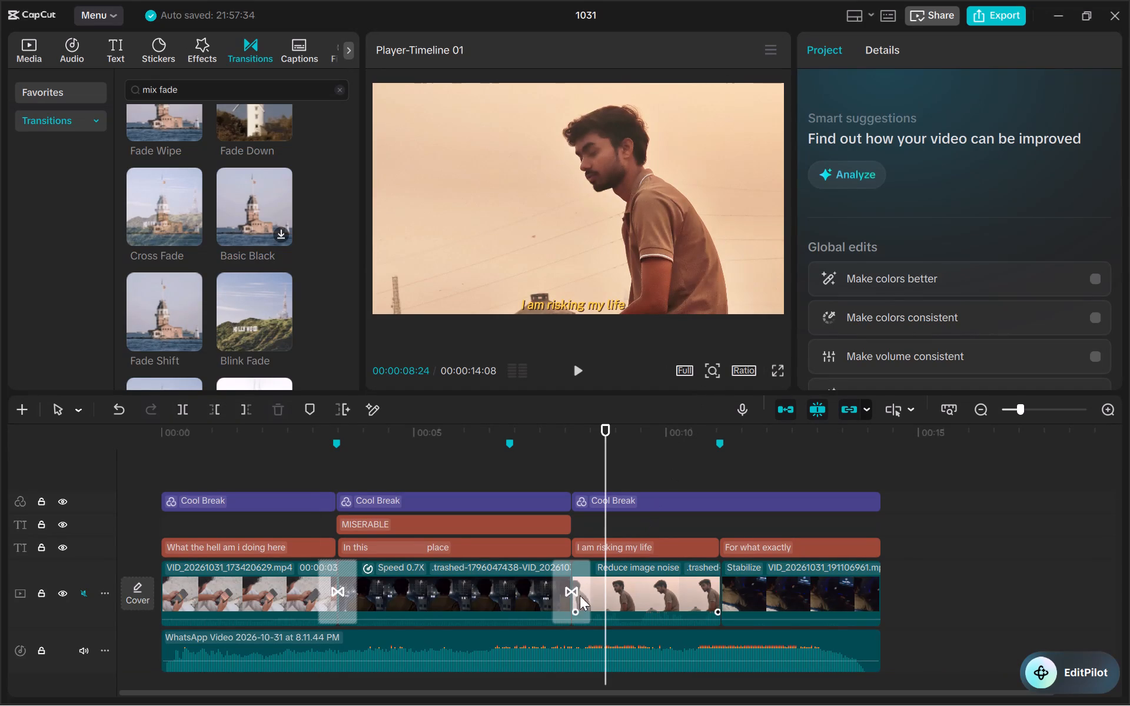
Set the duration of the Mix transition between the second and third clips to 1.3 s and play it back full screen.
click(574, 598)
click(1006, 166)
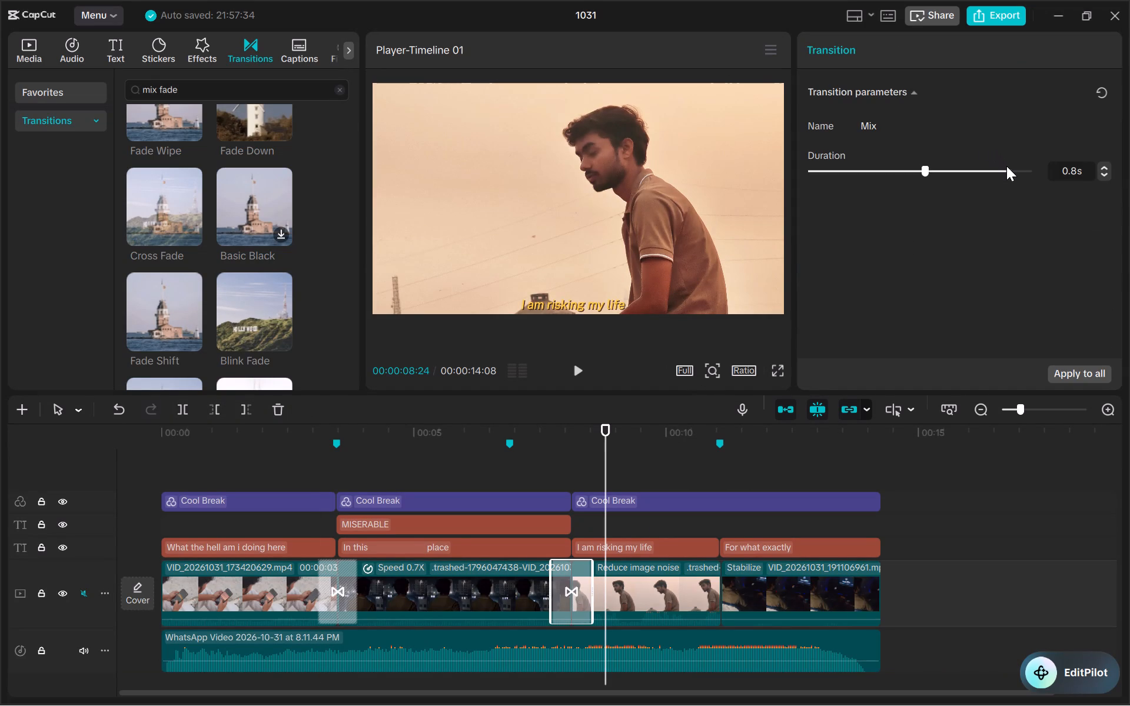
click(519, 441)
click(462, 430)
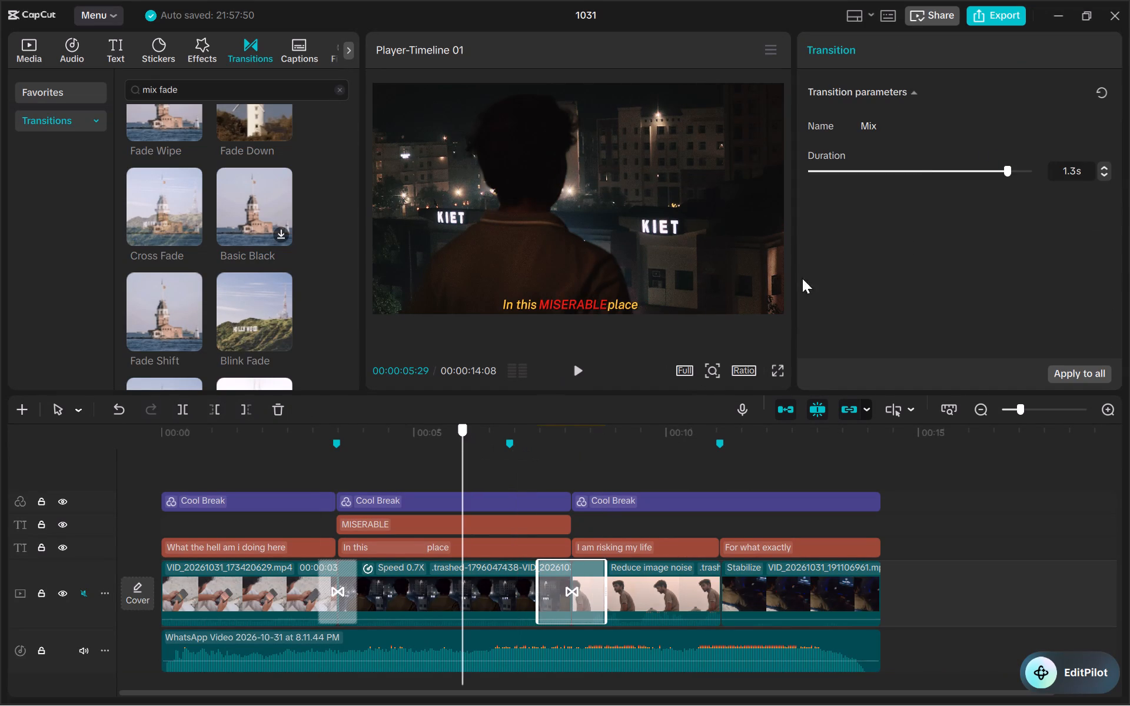
click(773, 375)
key(space)
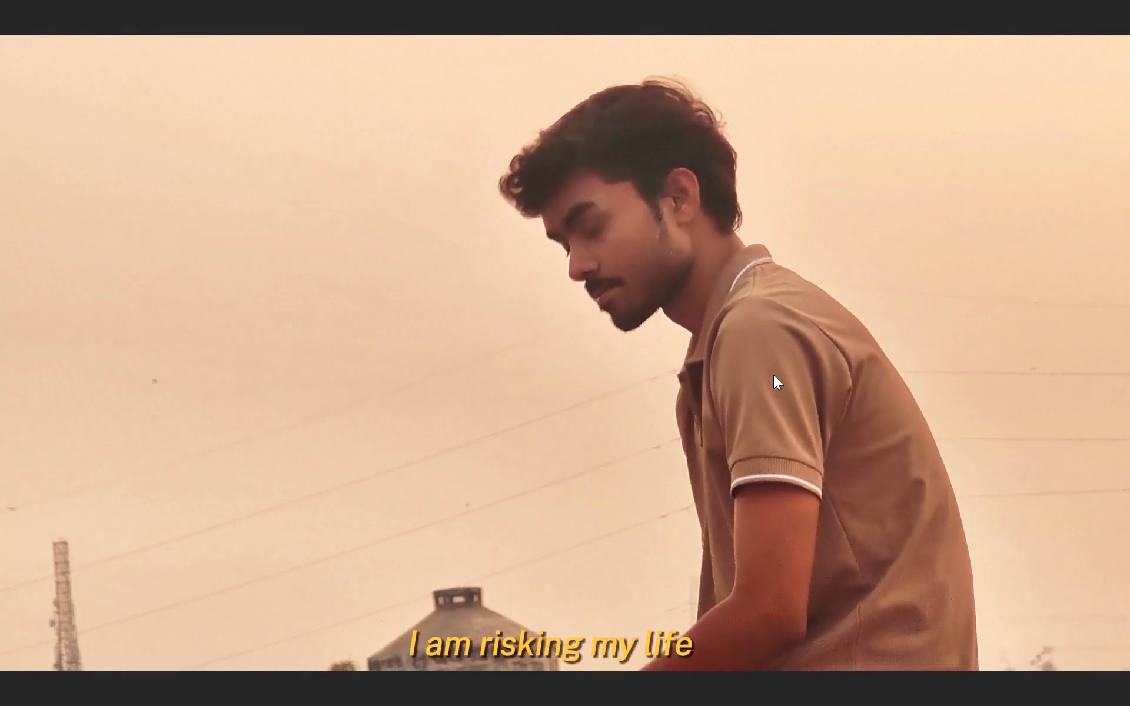
key(space)
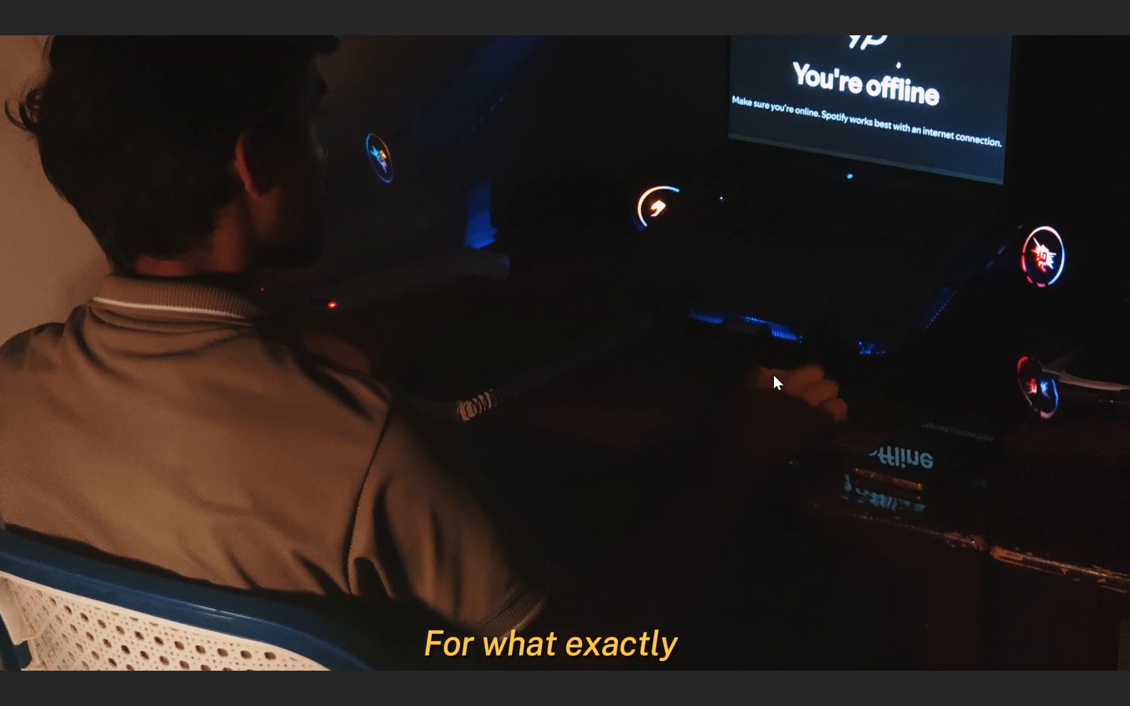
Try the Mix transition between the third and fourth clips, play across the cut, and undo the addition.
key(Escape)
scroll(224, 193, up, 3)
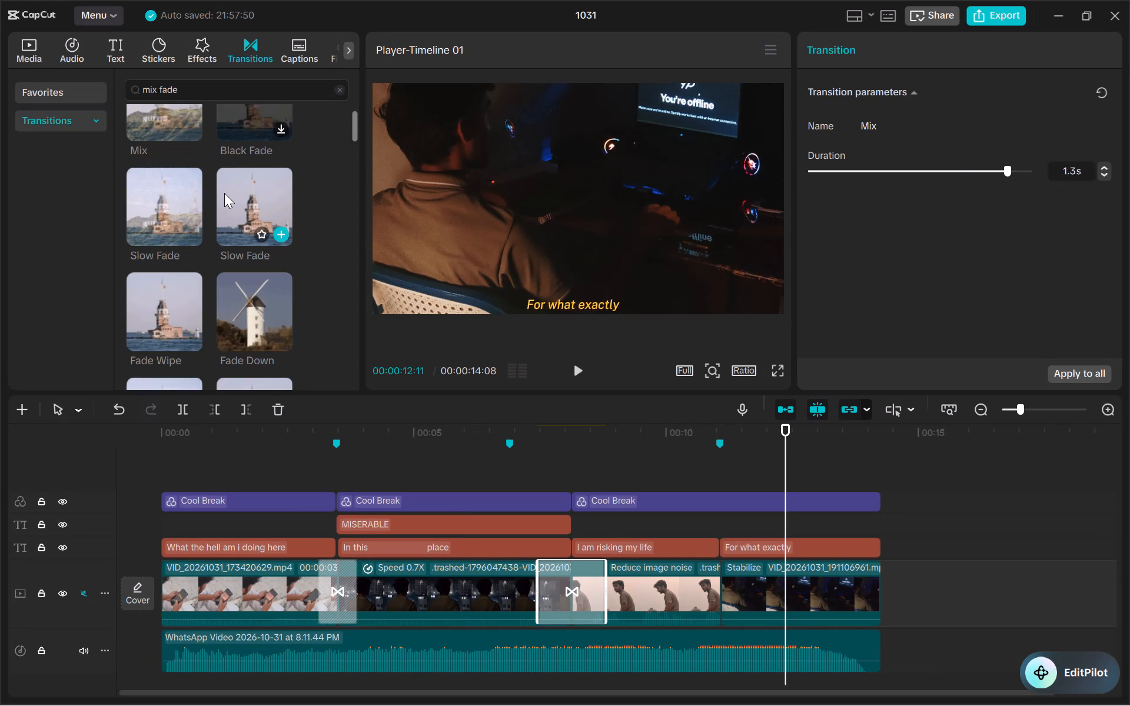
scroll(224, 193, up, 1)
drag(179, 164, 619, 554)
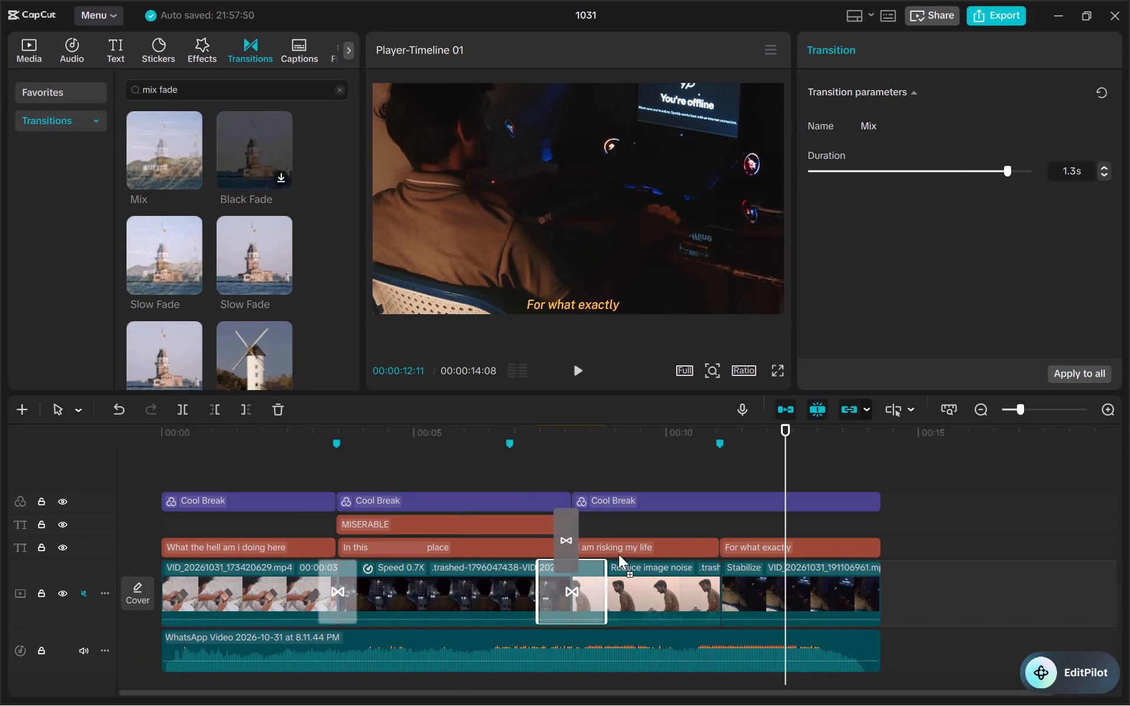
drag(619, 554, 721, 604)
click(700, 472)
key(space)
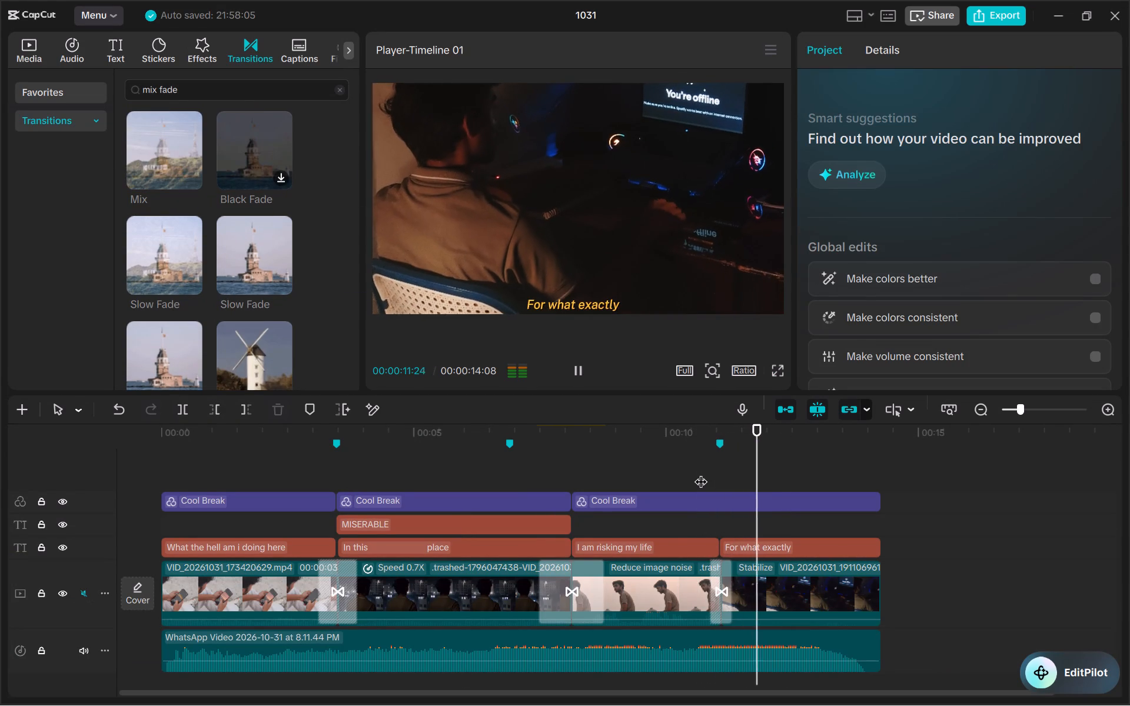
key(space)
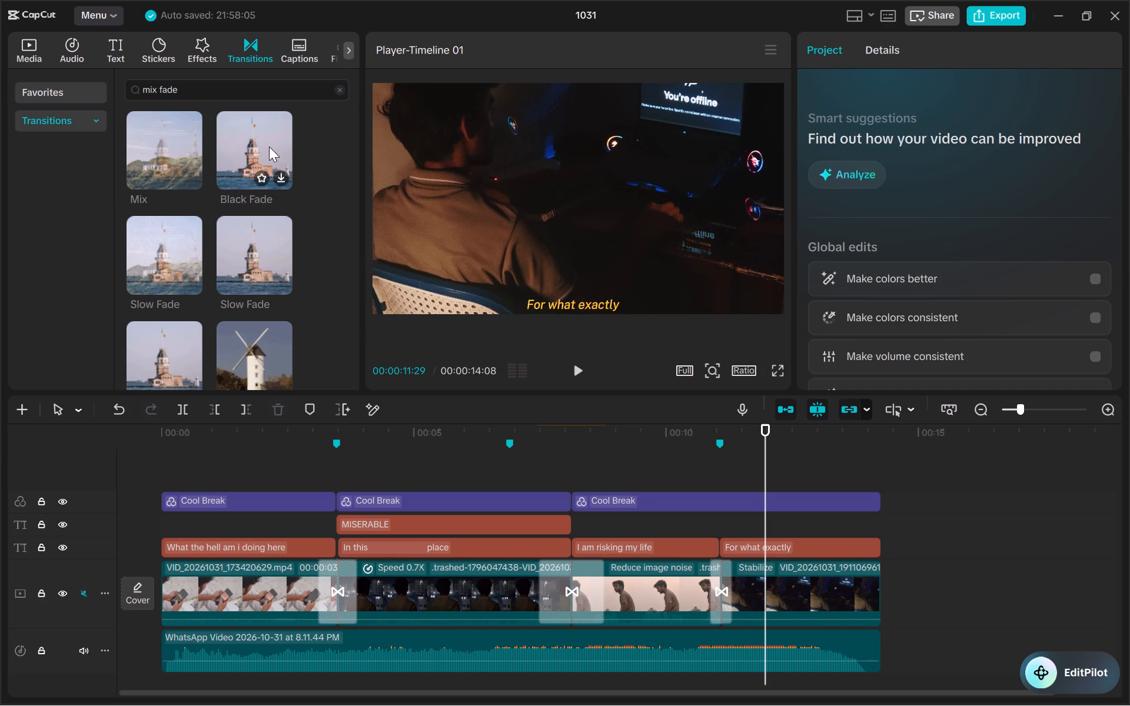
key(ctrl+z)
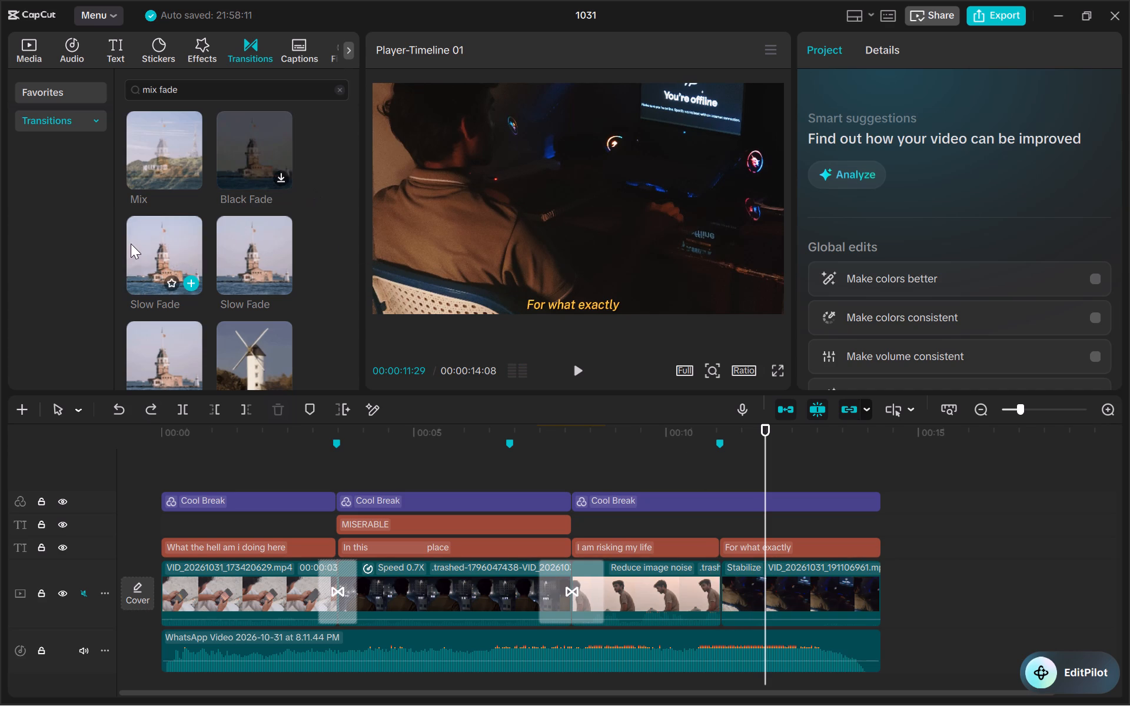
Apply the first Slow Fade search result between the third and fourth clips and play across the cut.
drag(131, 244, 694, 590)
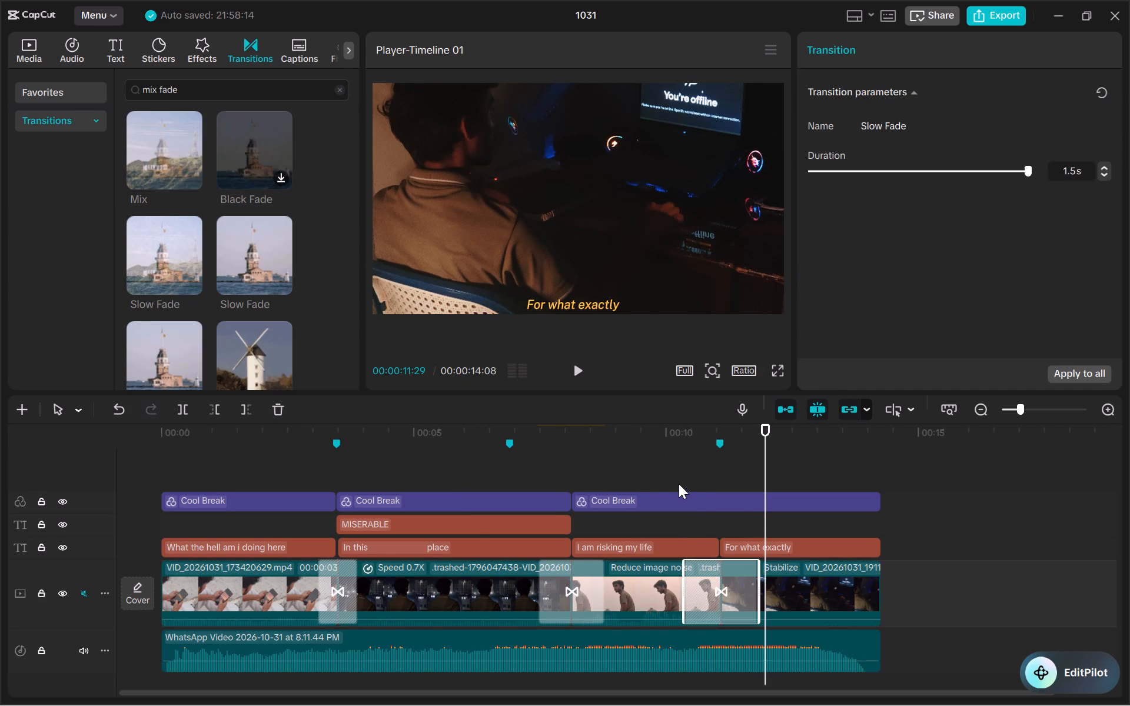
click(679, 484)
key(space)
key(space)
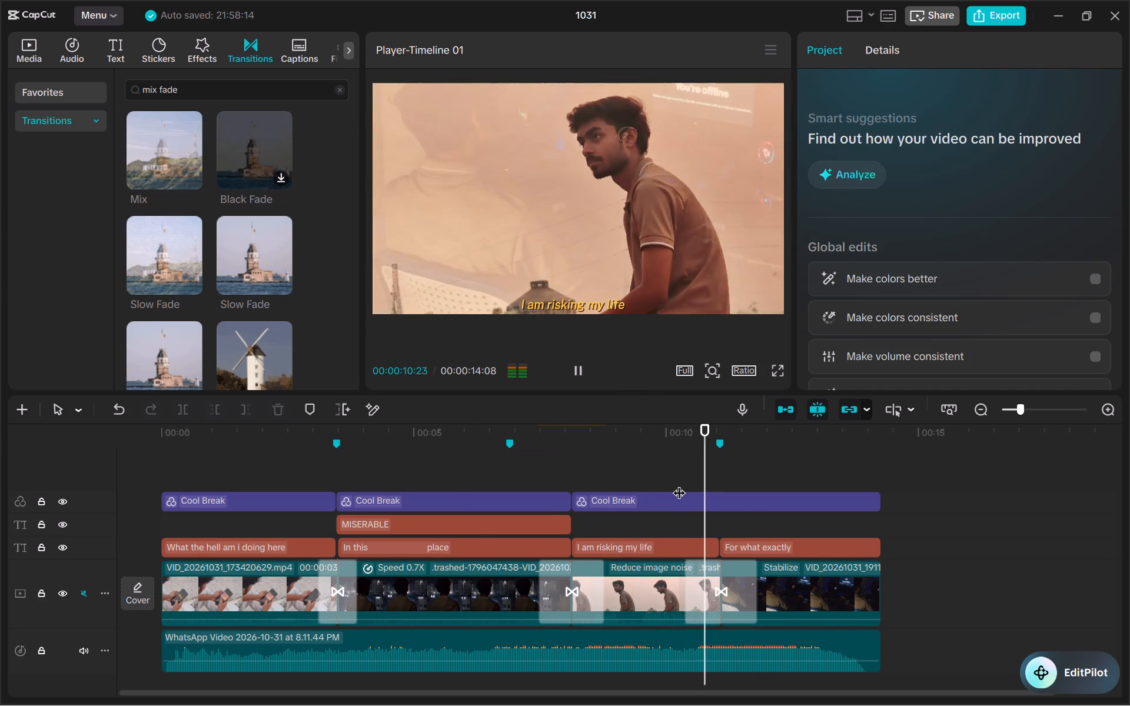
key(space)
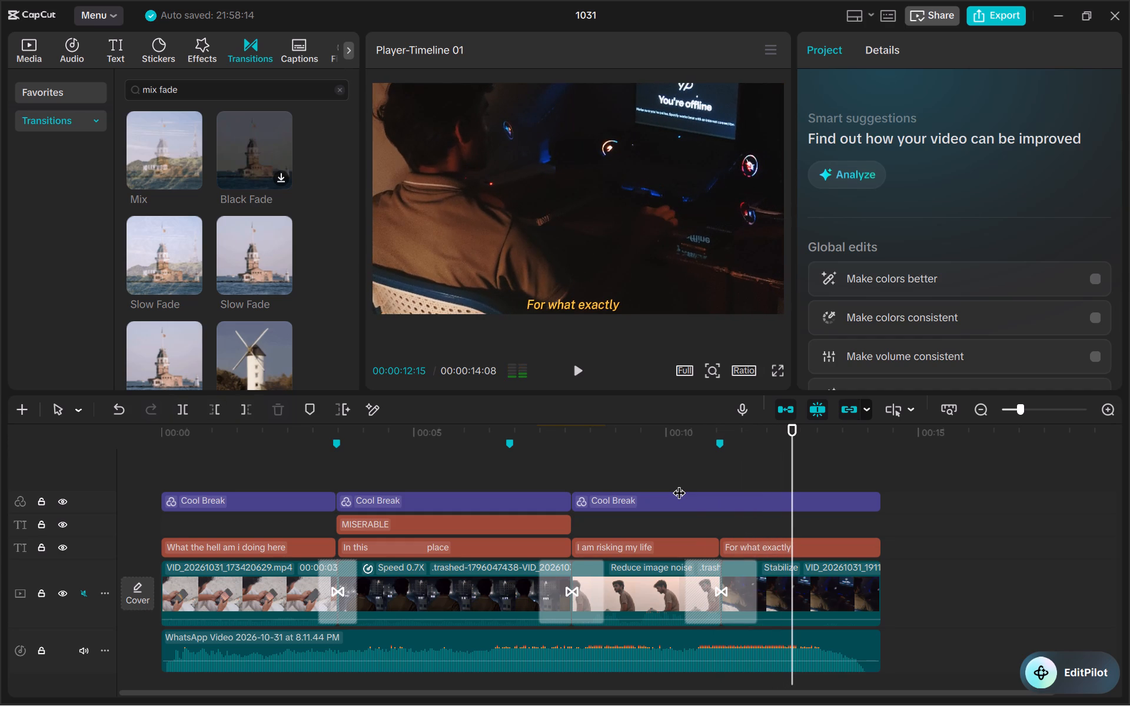
Play the video full screen from shortly before the first cut to the end to review all three transitions.
click(278, 447)
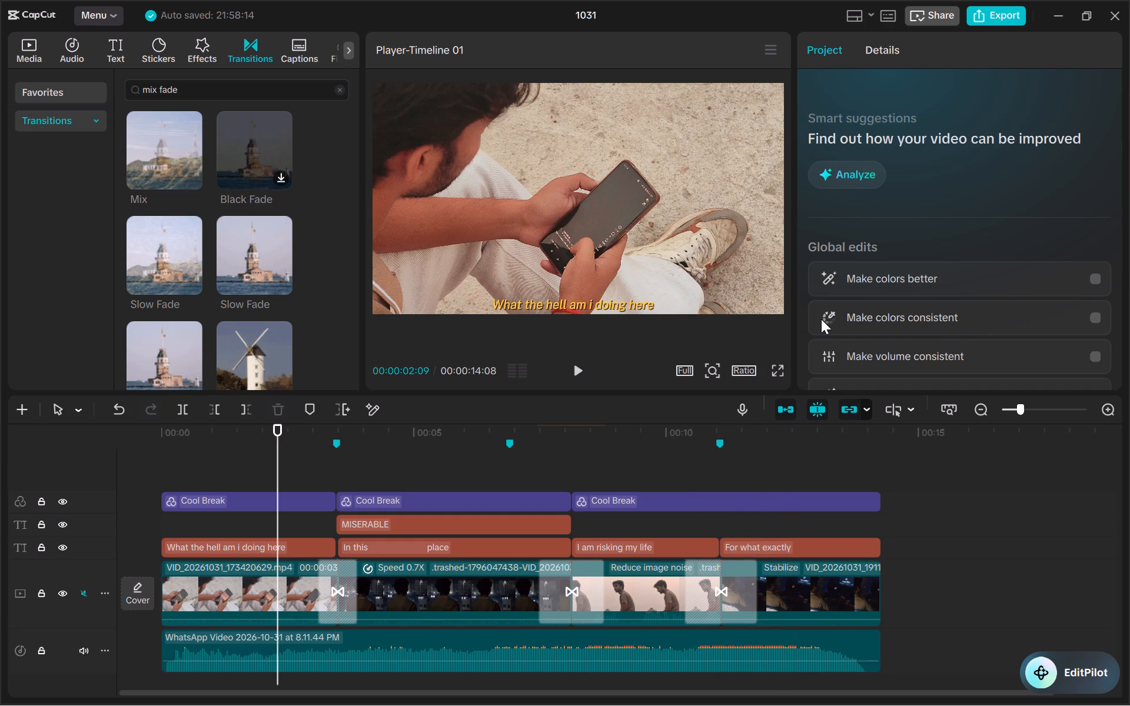
click(780, 369)
key(space)
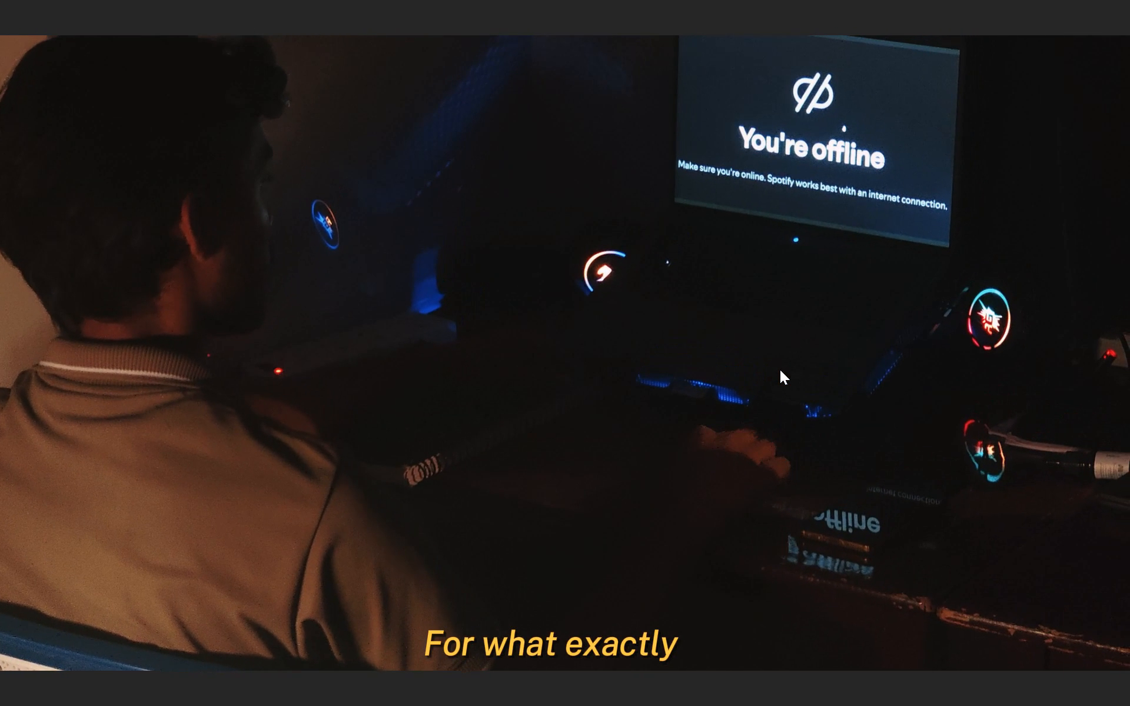
key(Escape)
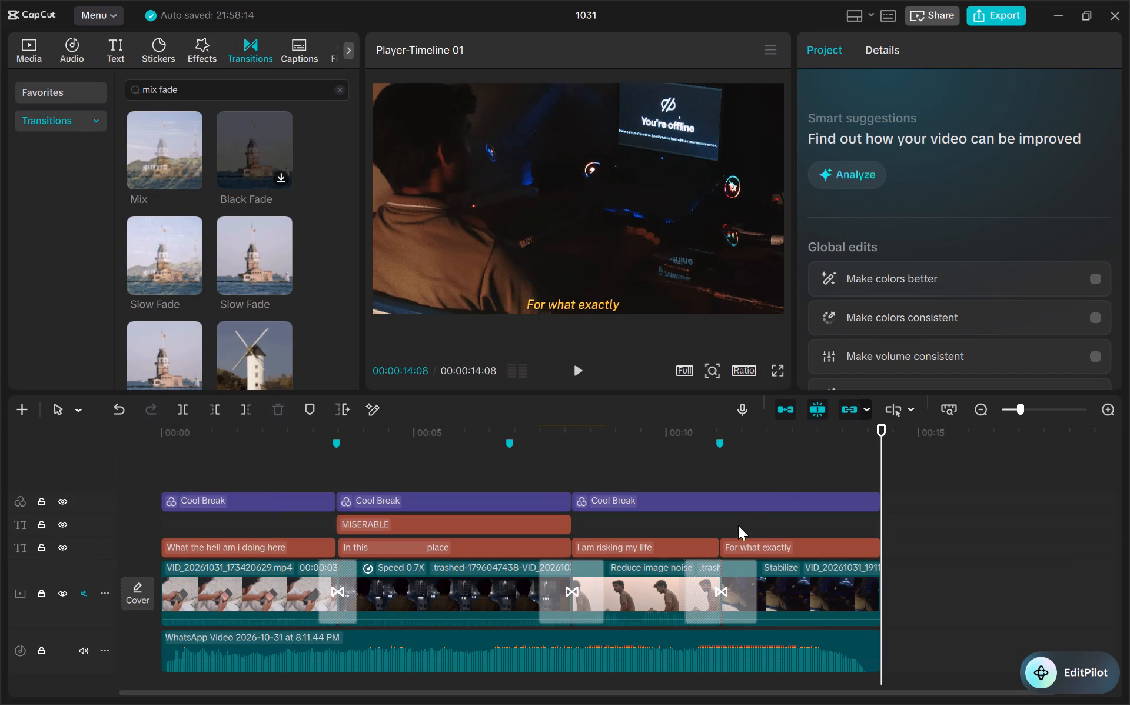
Replace the transition between the third and fourth clips with the second Slow Fade search result and play across the cut.
double_click(241, 242)
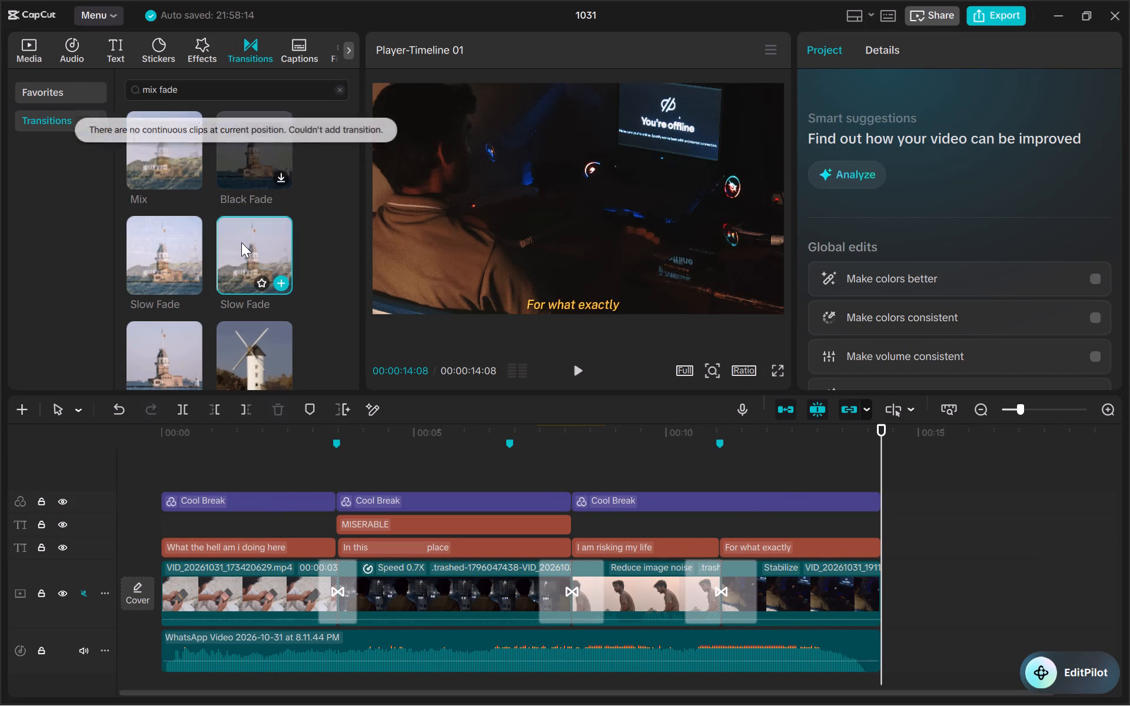
drag(241, 242, 670, 588)
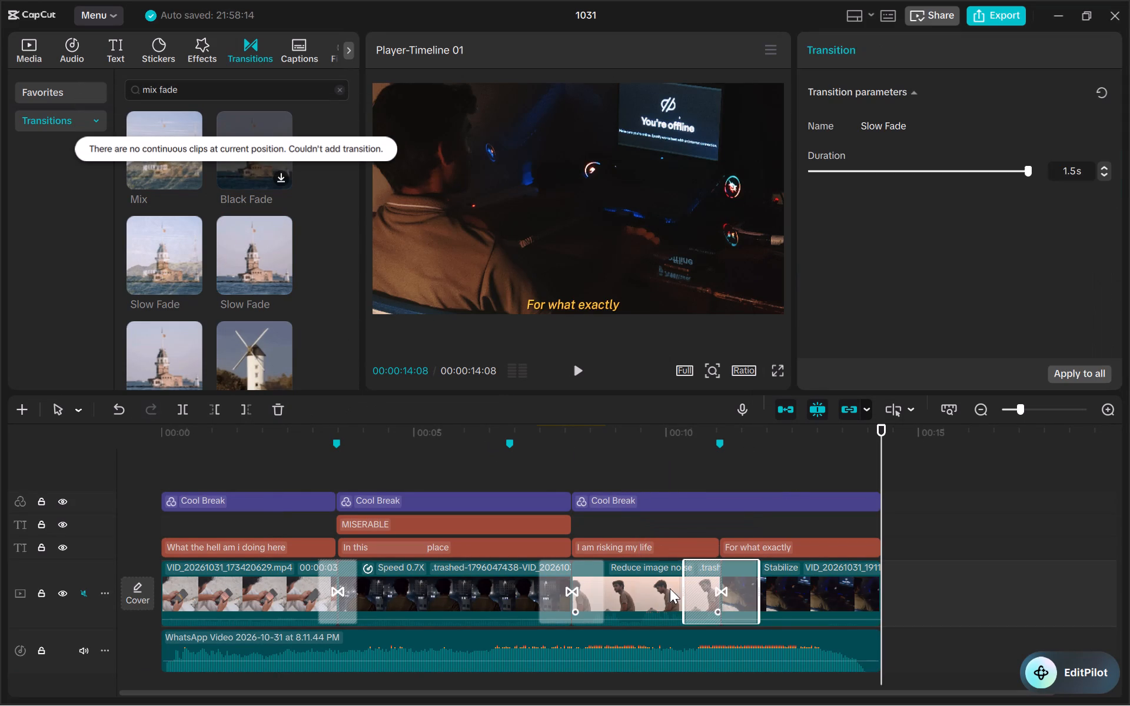
click(678, 487)
key(space)
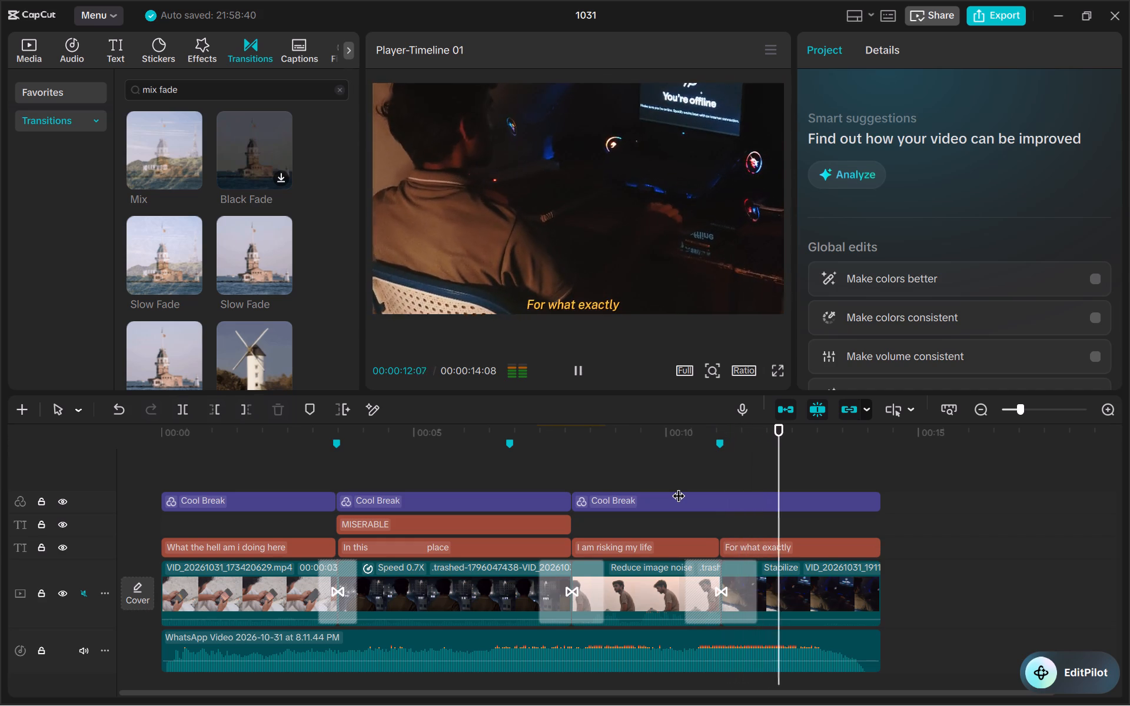
Play the video full screen from the third clip into the fourth to review the Slow Fade transition.
click(634, 462)
key(space)
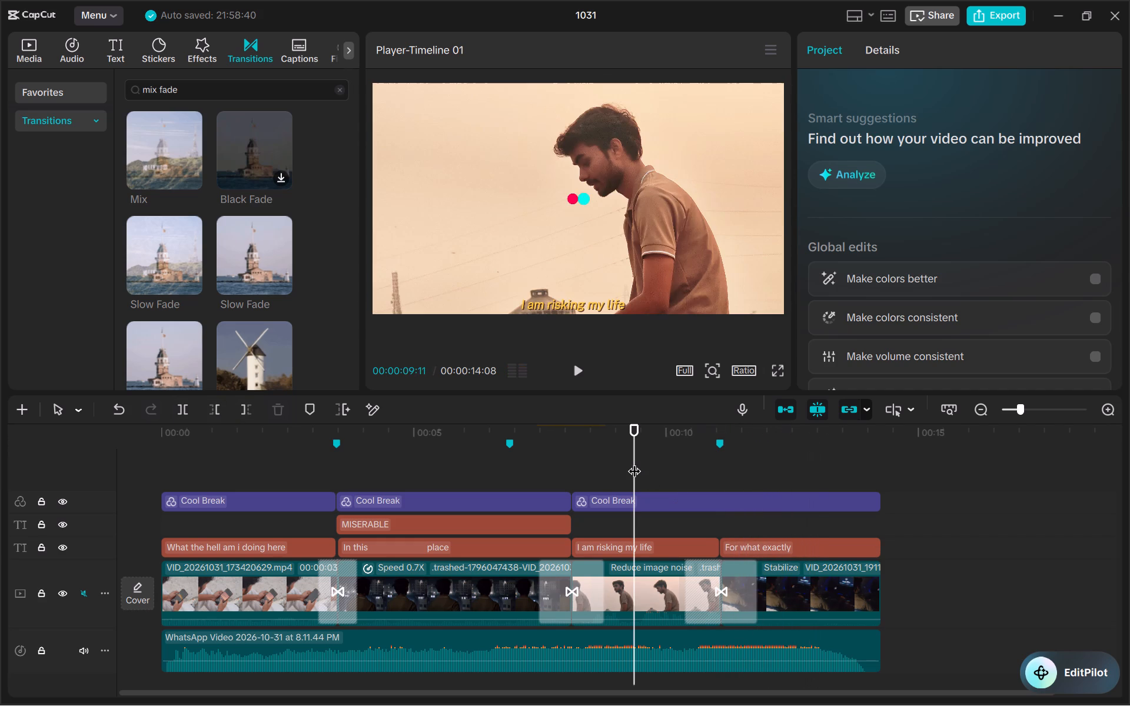
click(781, 372)
key(space)
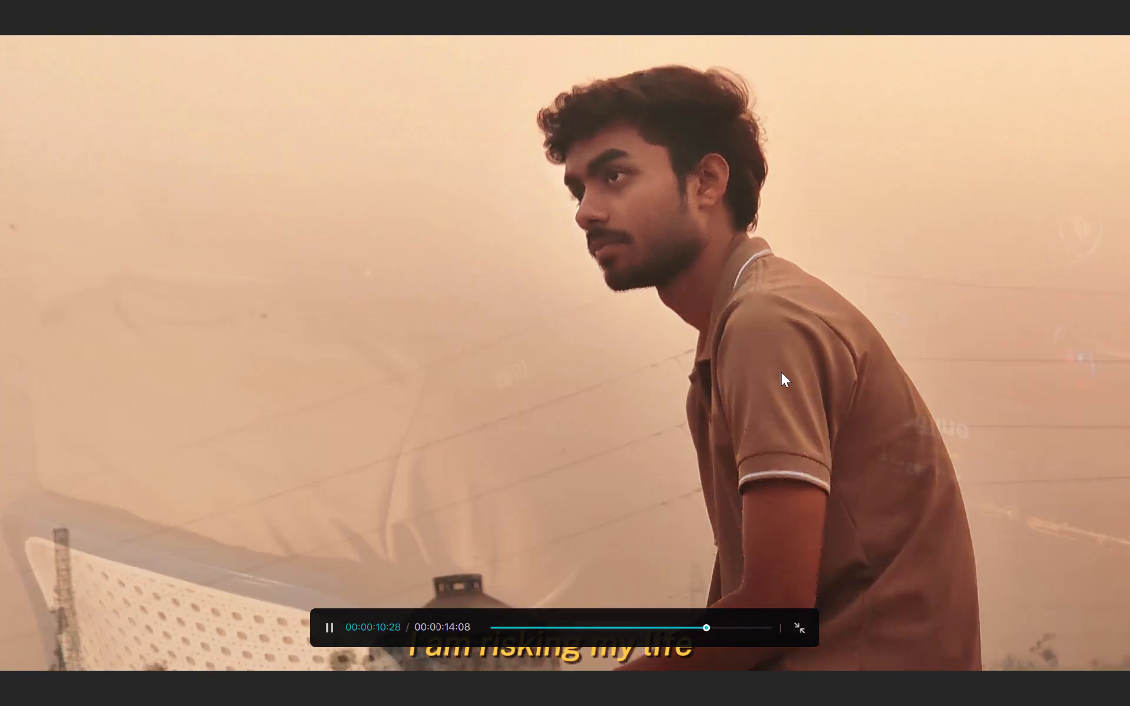
key(space)
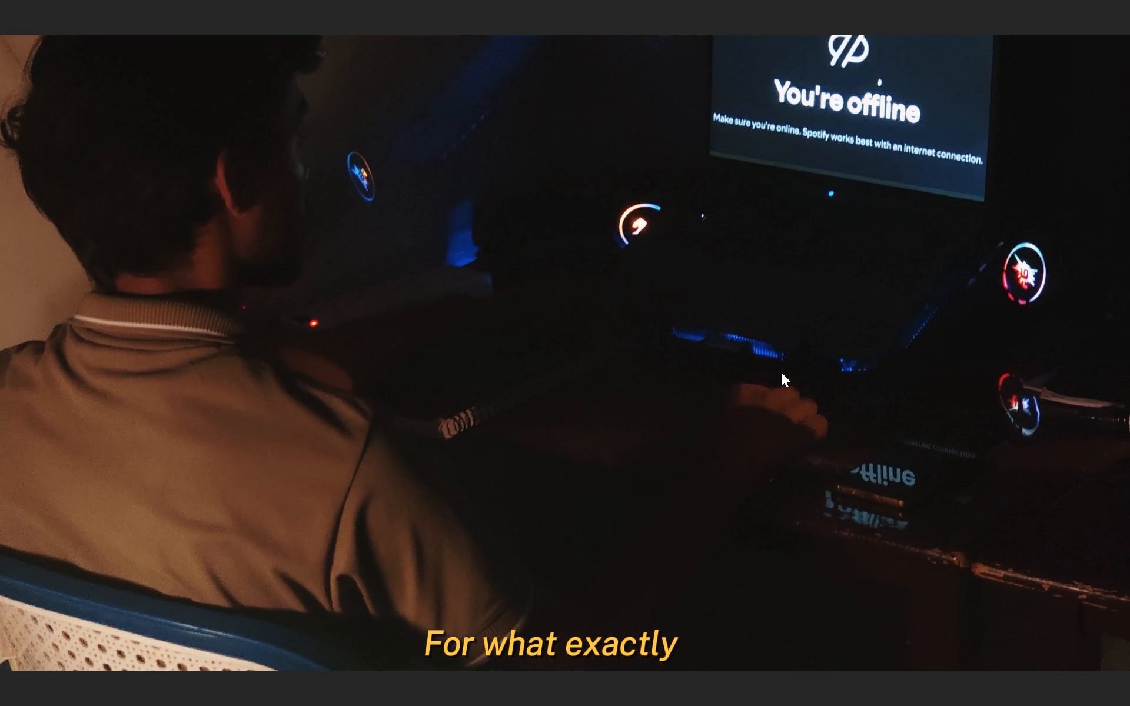
key(Escape)
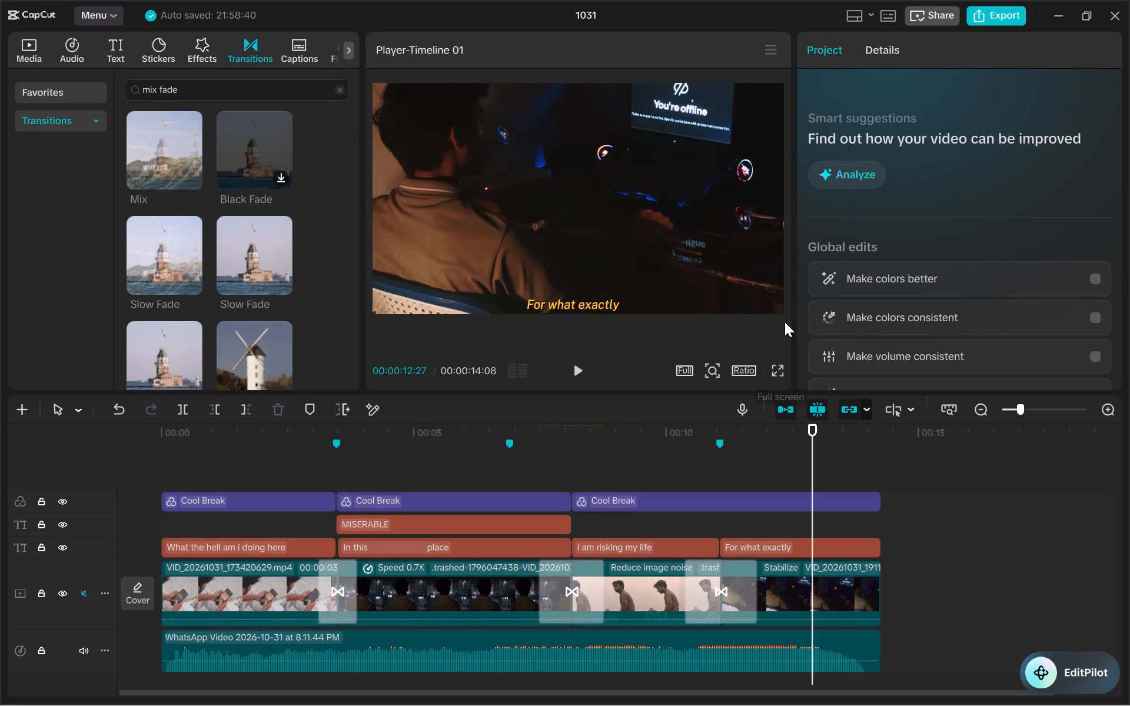
Play the whole video full screen from the beginning to the end to review the three transitions.
click(784, 372)
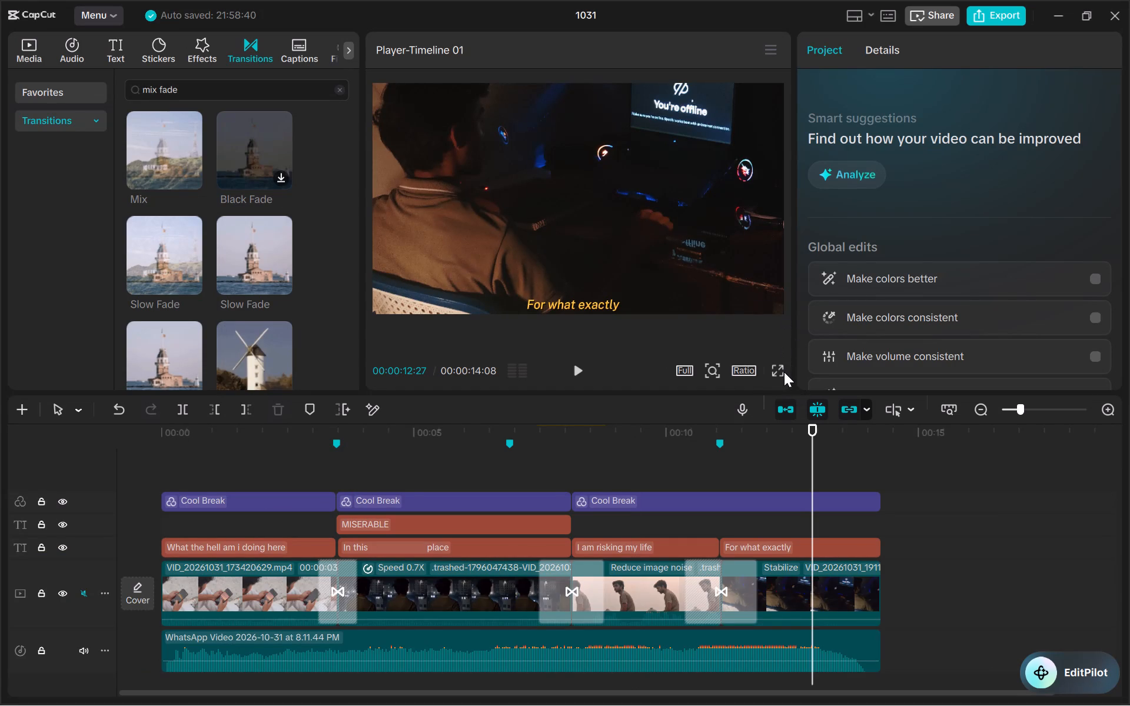
click(774, 370)
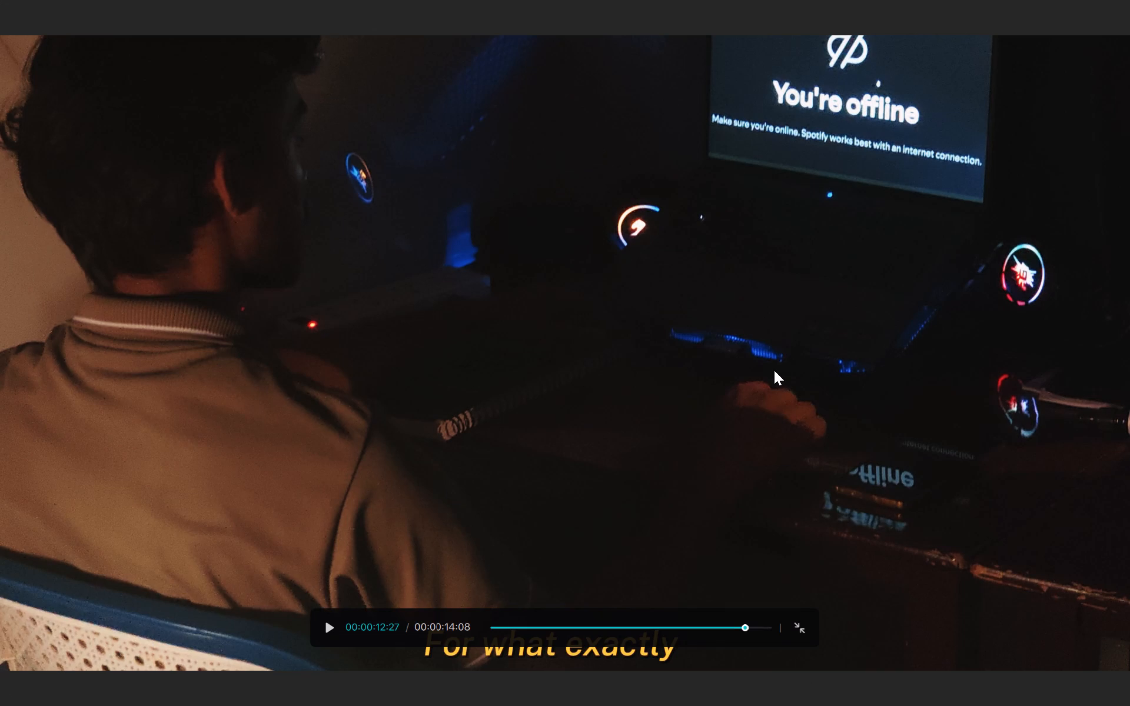
double_click(494, 637)
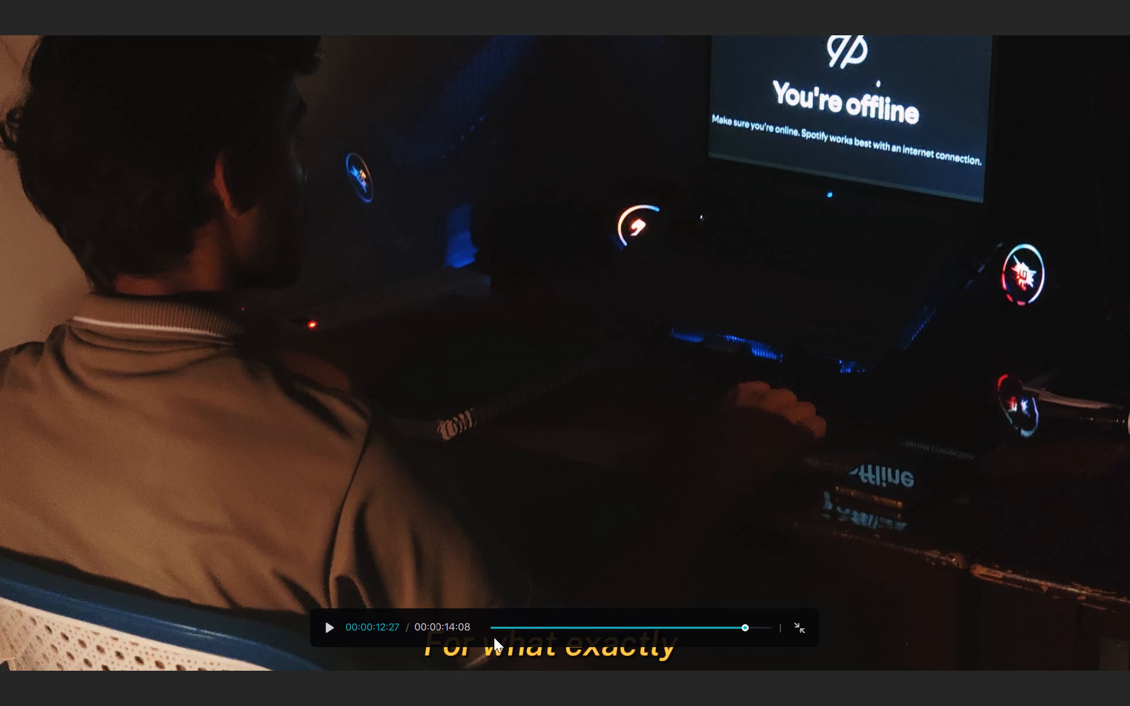
click(492, 628)
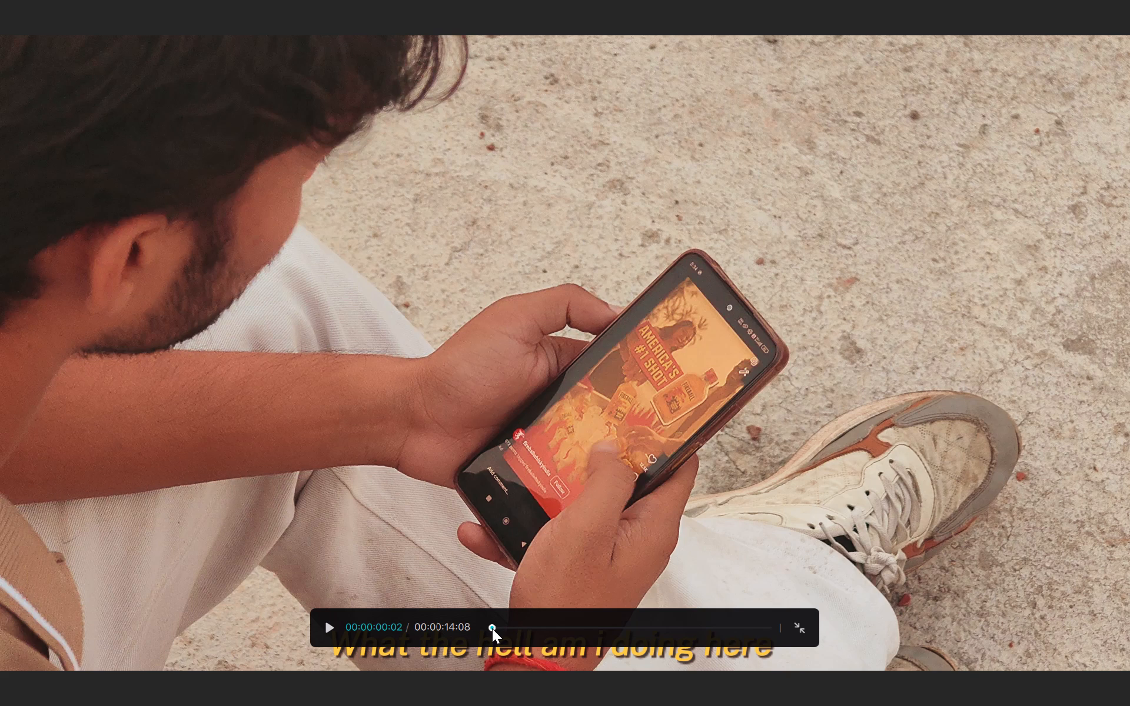
key(space)
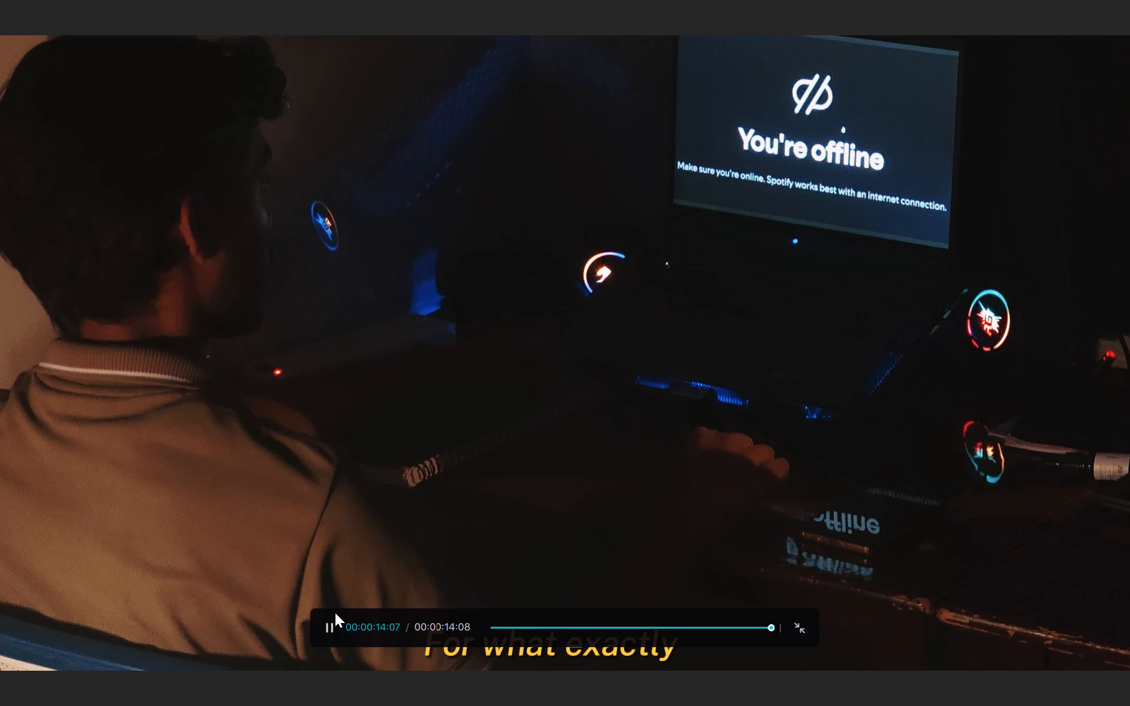
Replay the video full screen from the start into the fourth clip to check each transition again.
key(space)
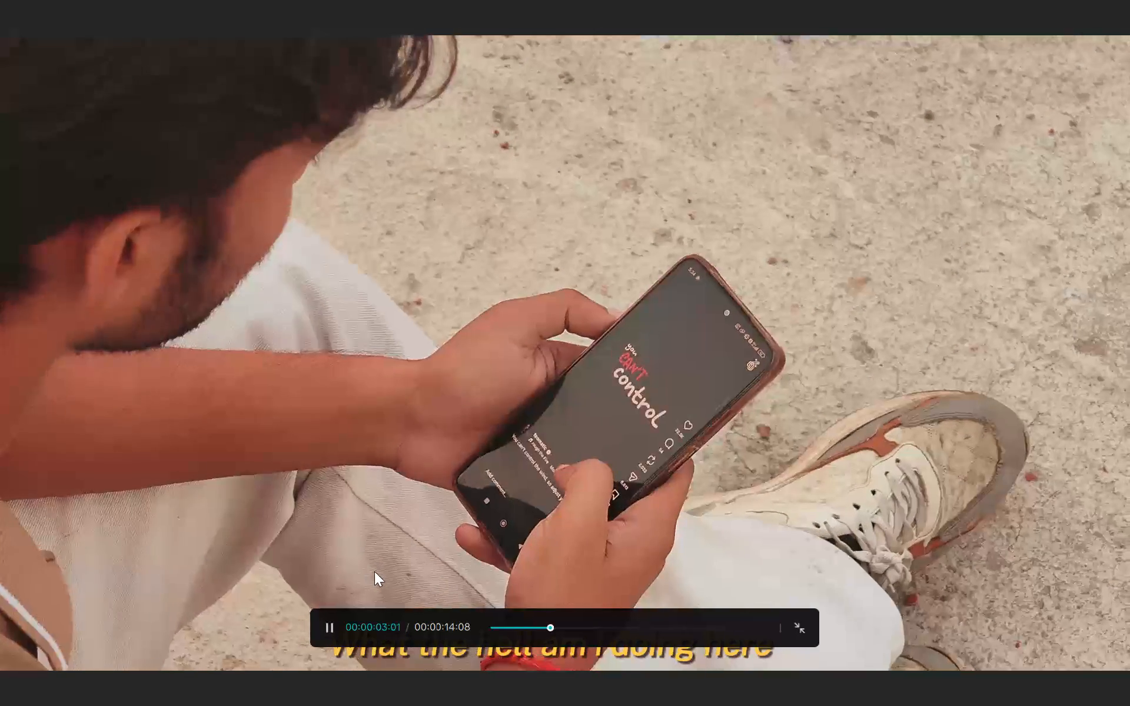
key(space)
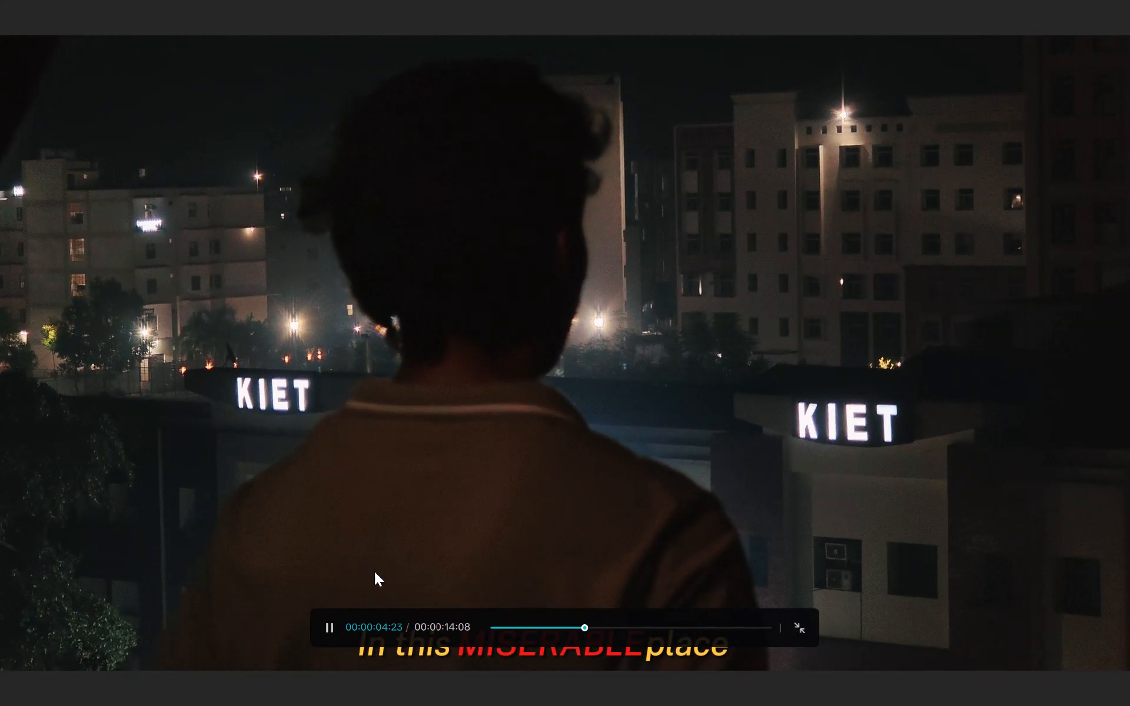
click(497, 621)
click(490, 628)
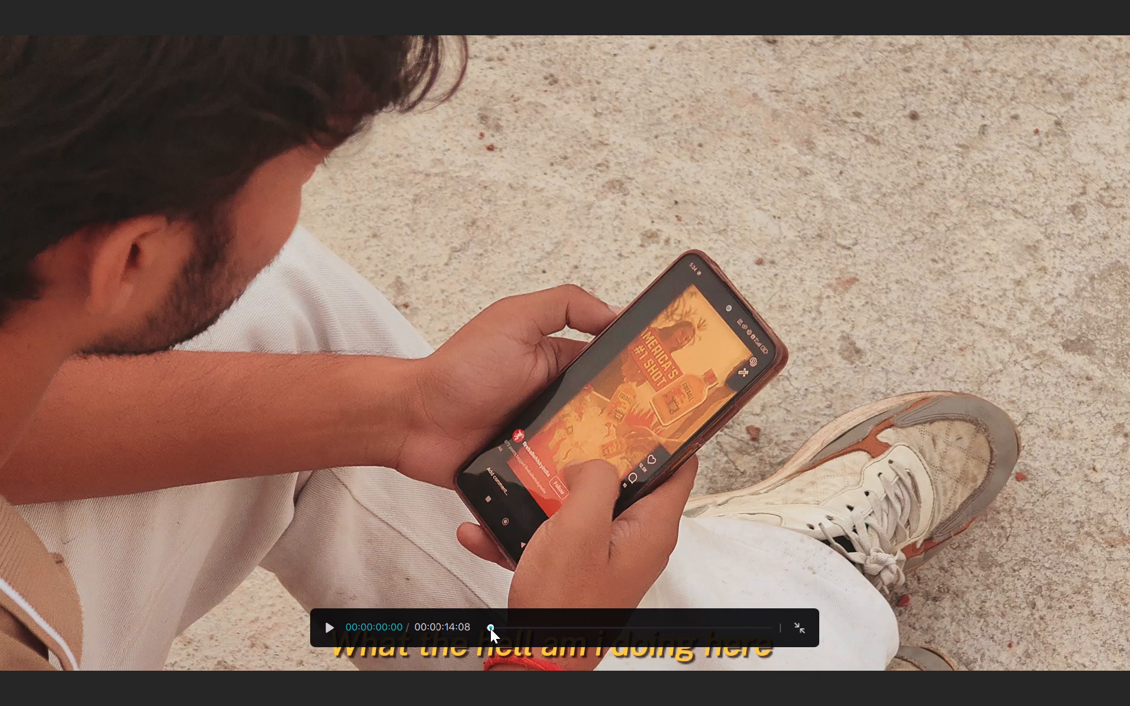
click(427, 531)
key(space)
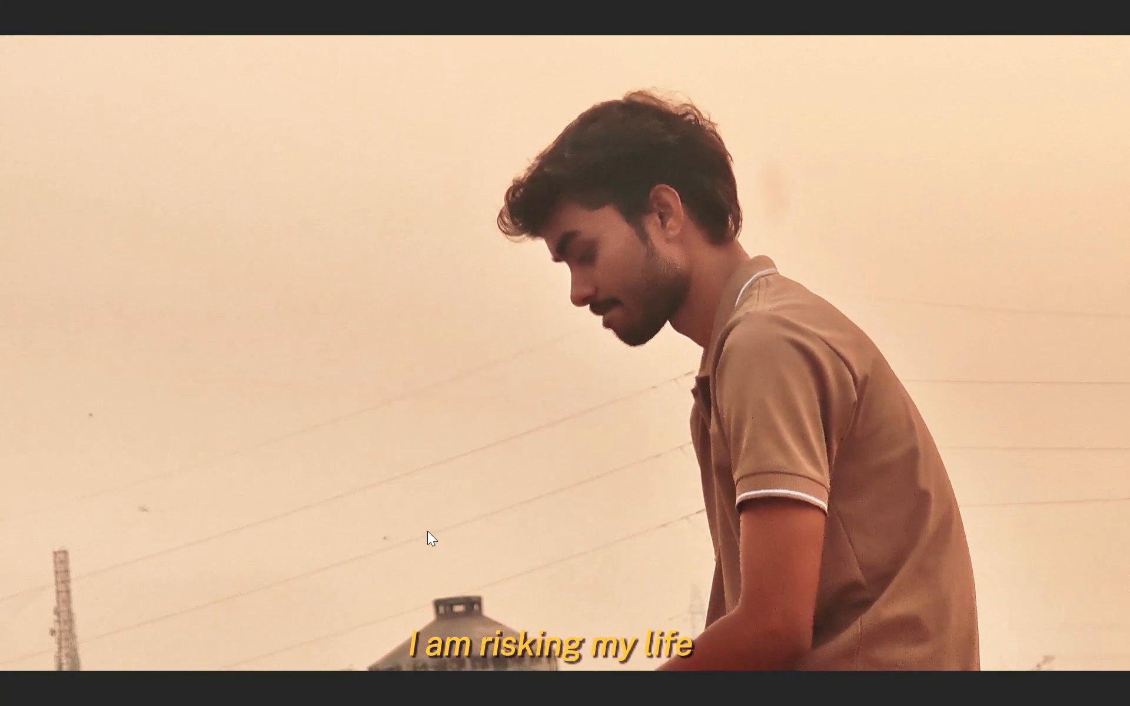
click(509, 550)
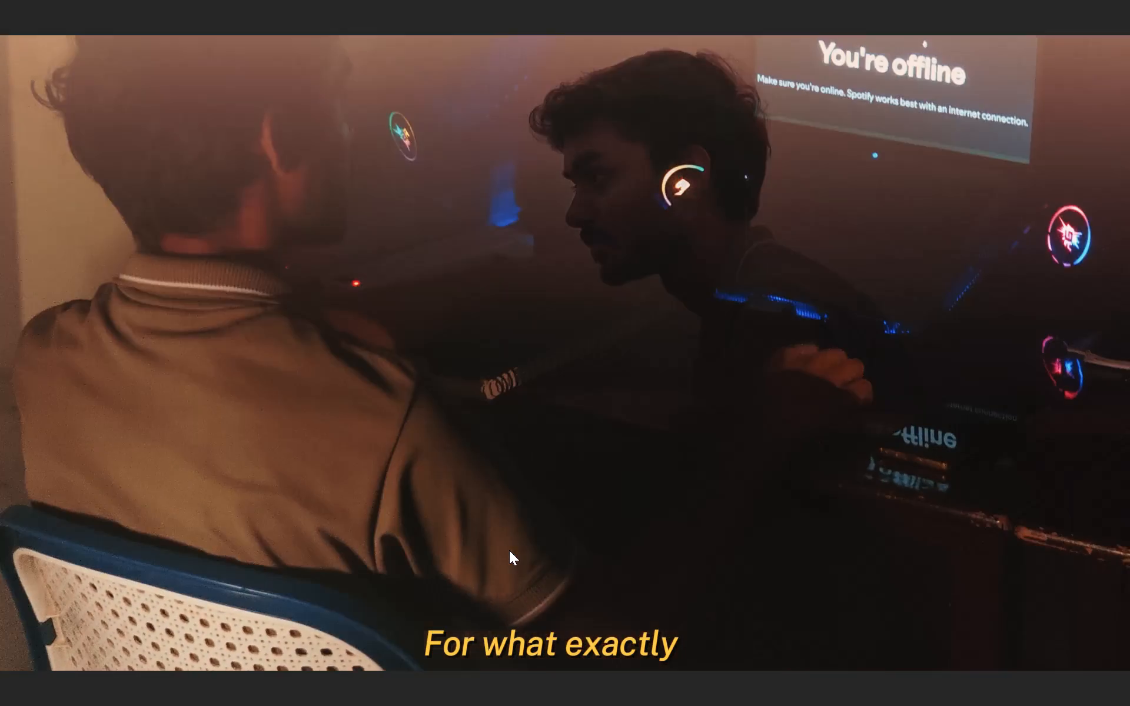
Replay the opening from the start into the second clip to recheck the first transition, and leave full screen.
click(490, 627)
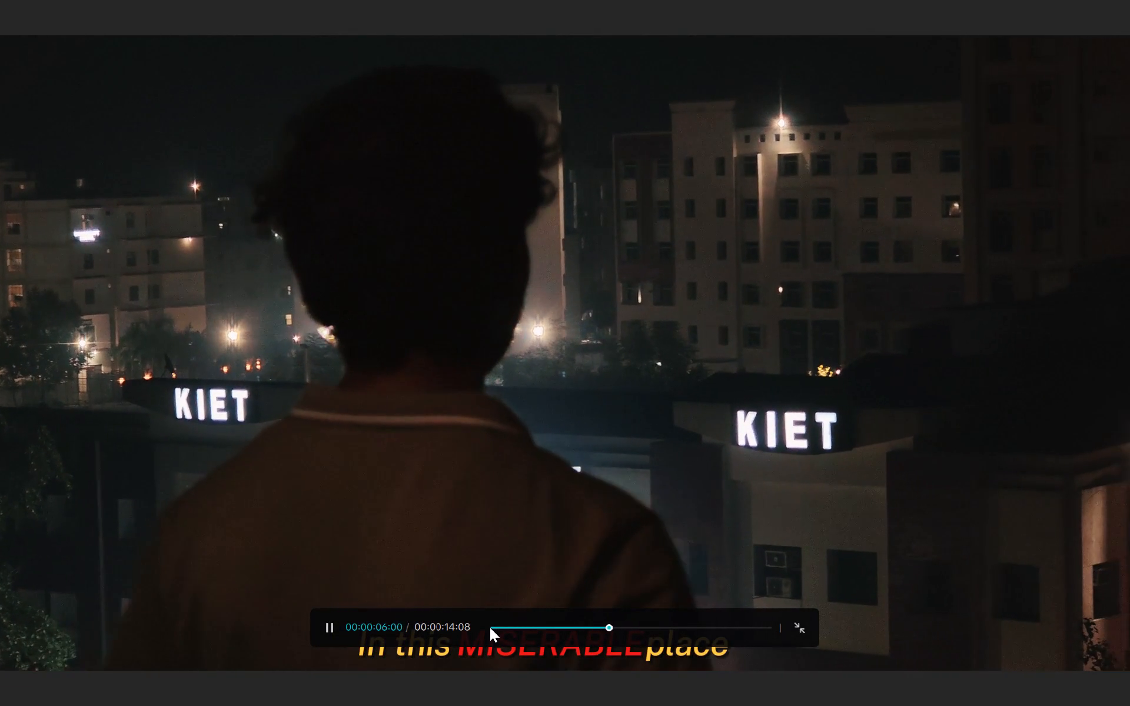
click(490, 627)
click(395, 564)
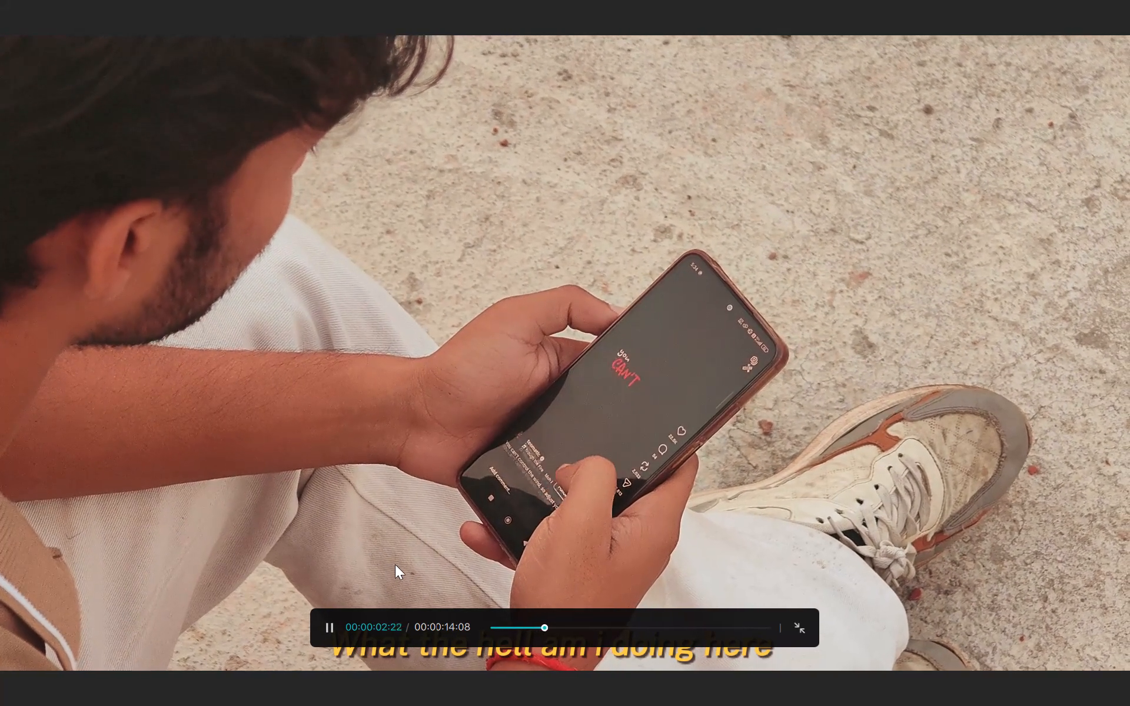
key(Escape)
key(space)
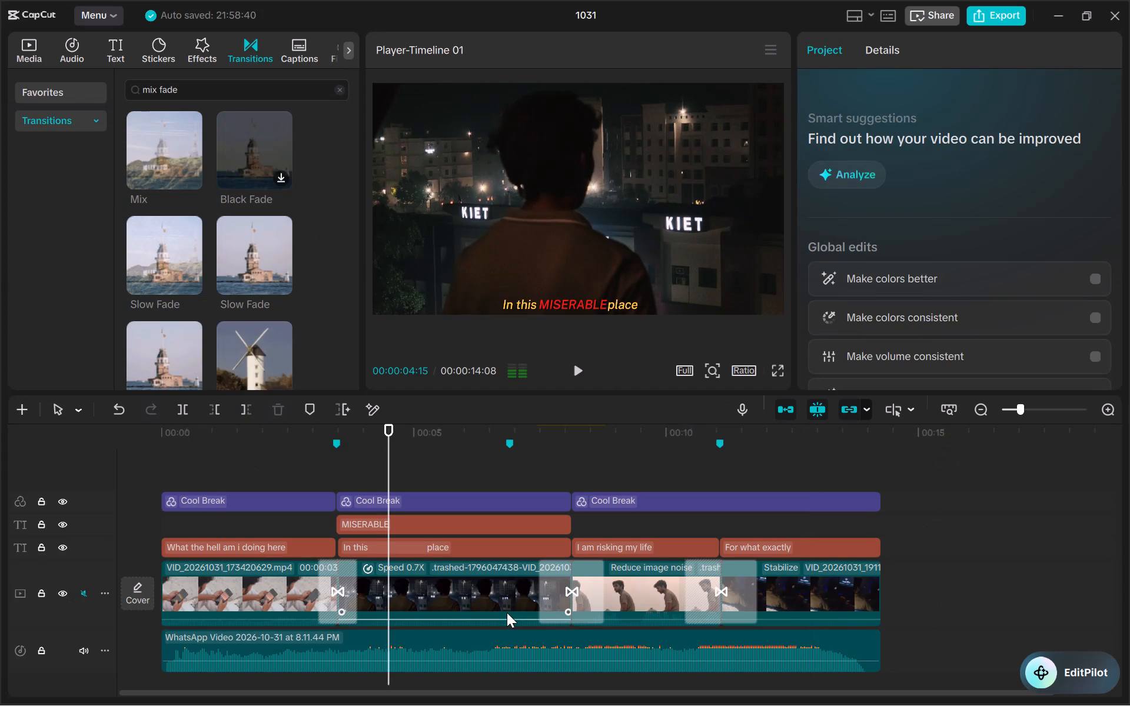
Play the video full screen from 00:00:00:00 to the end for another complete review.
click(165, 438)
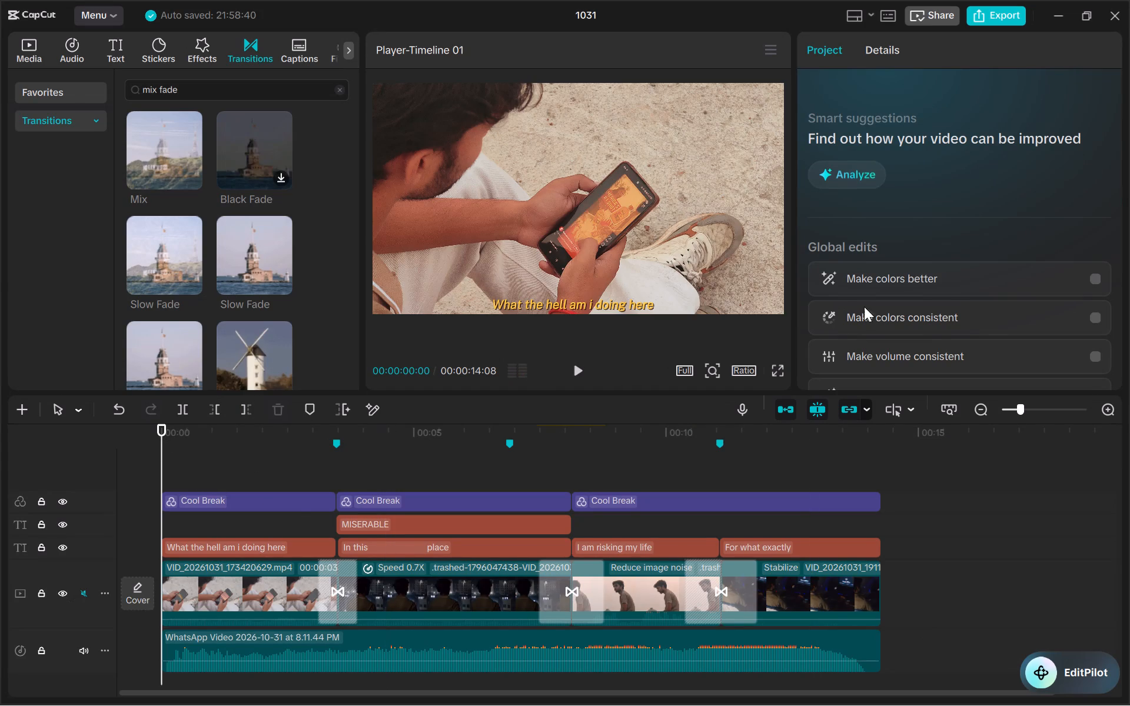
click(772, 371)
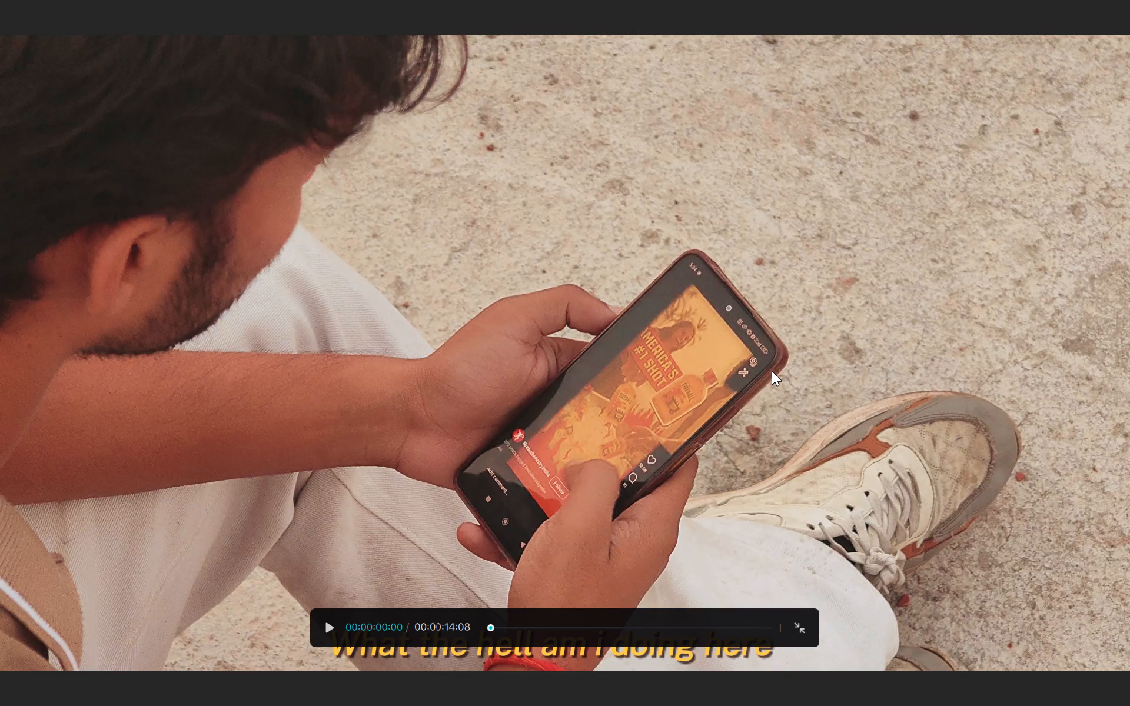
key(space)
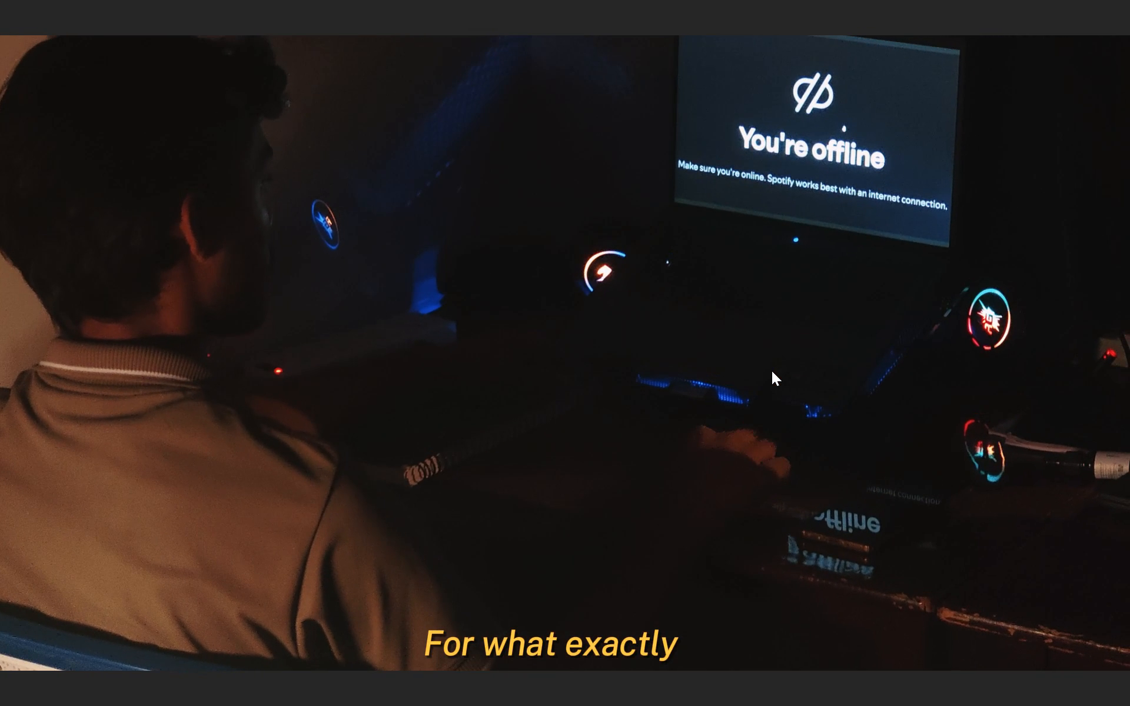
Replay the video full screen from early in the second clip into the fourth clip to review the last two transitions.
click(554, 575)
click(575, 631)
key(space)
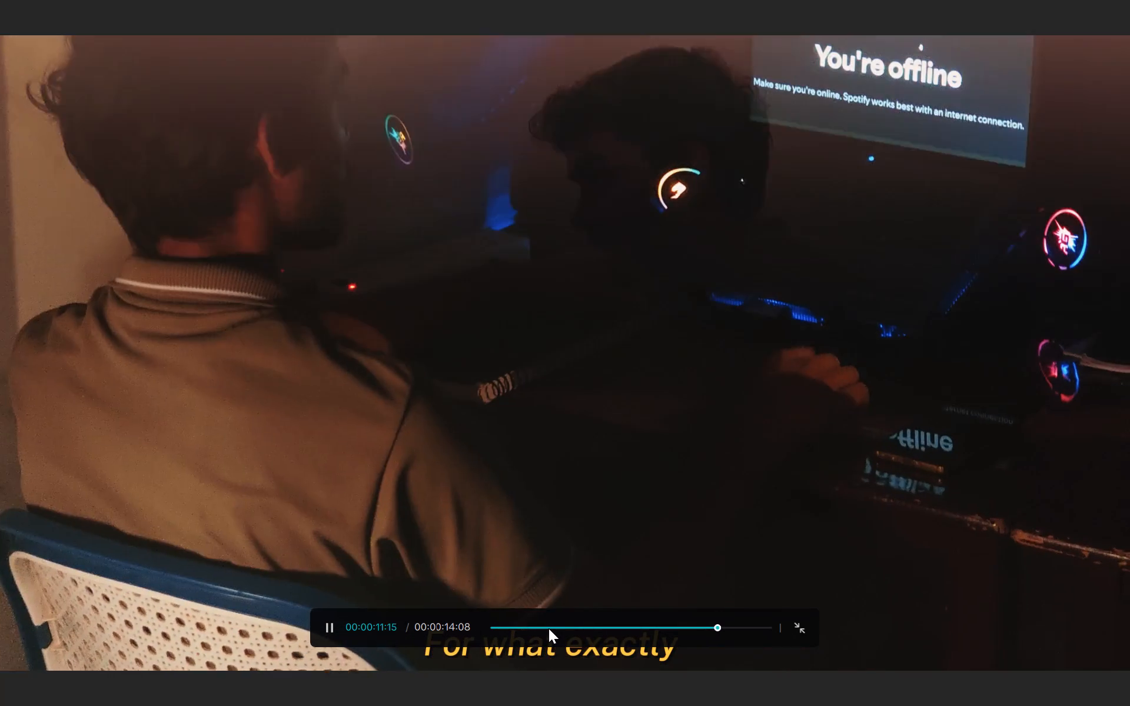
Finish the full-screen replay through the fourth clip to the end and leave full screen.
key(space)
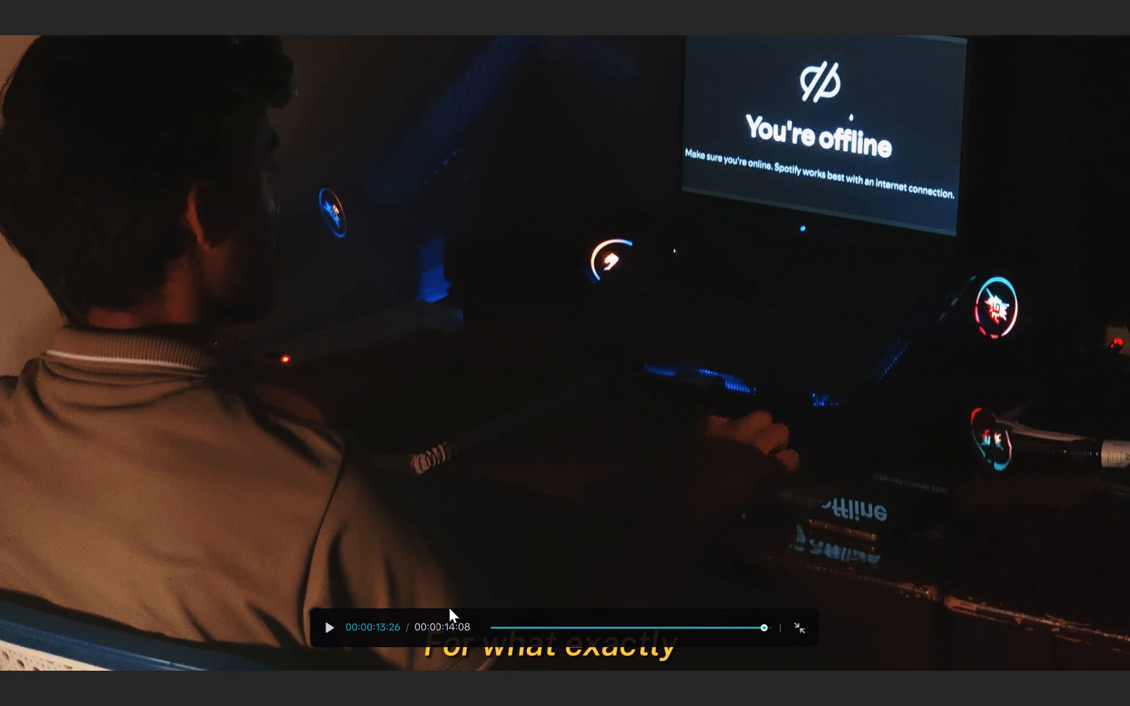
key(space)
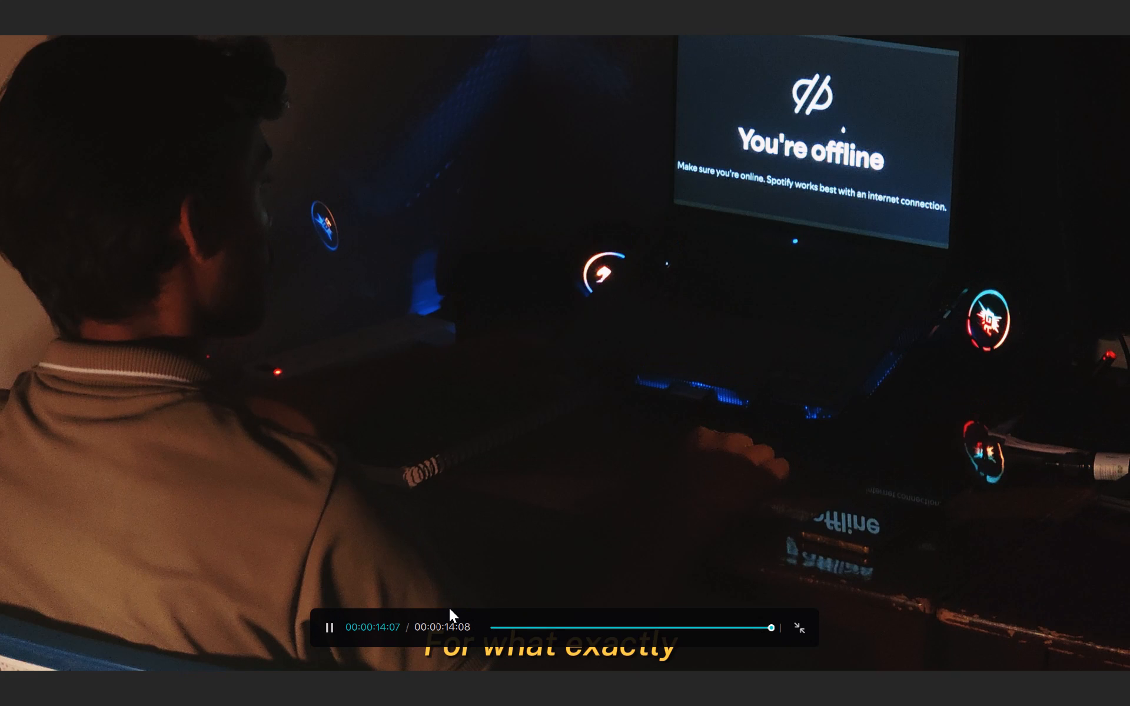
key(space)
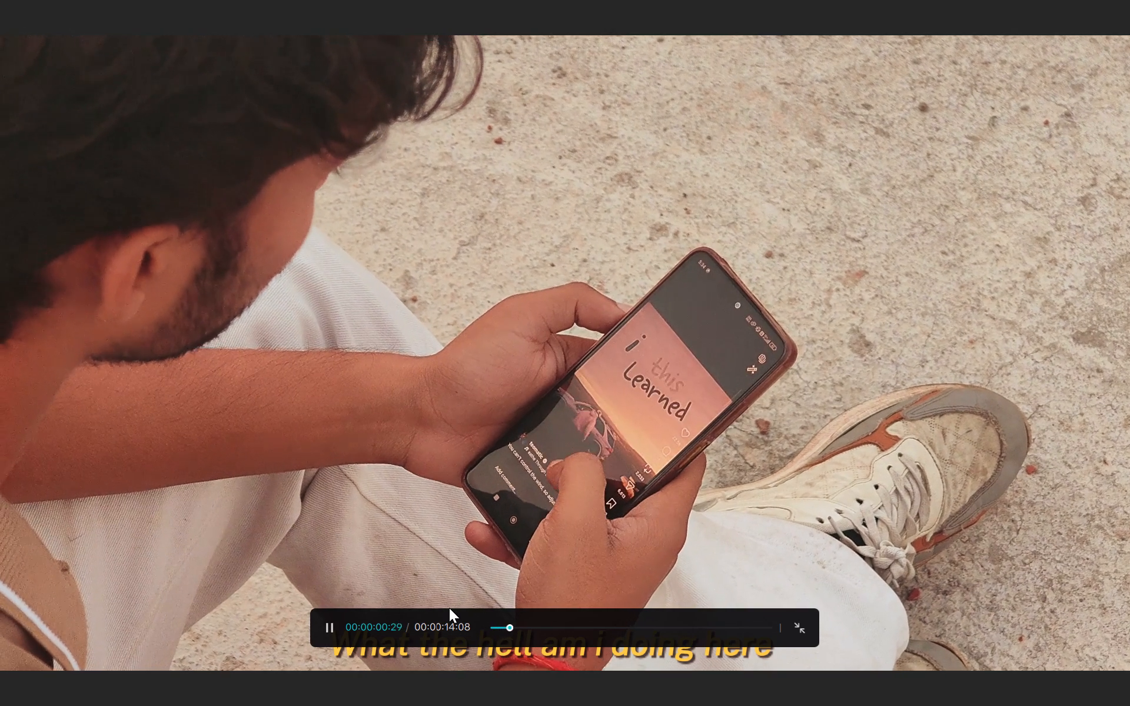
key(Escape)
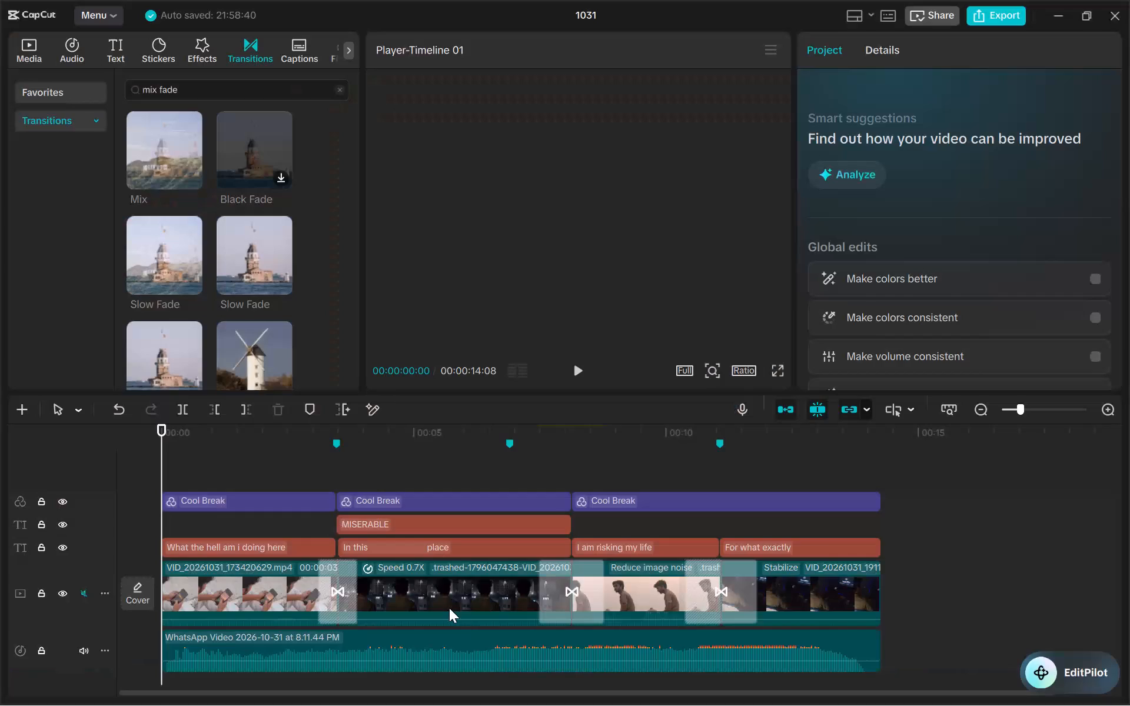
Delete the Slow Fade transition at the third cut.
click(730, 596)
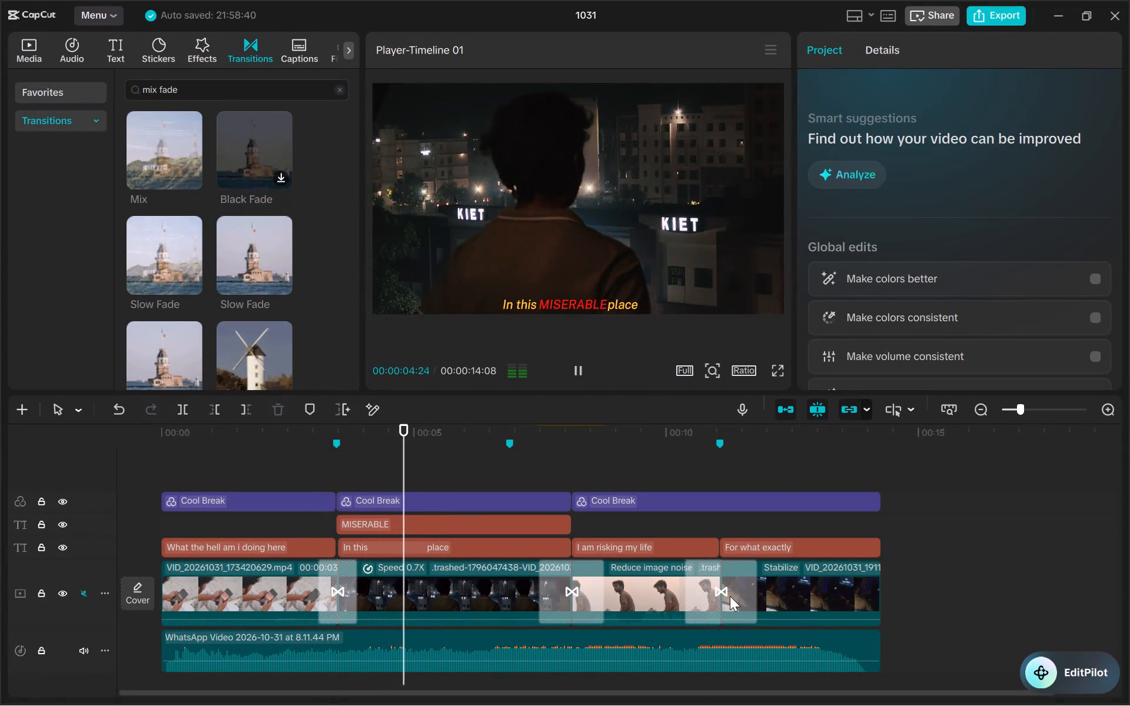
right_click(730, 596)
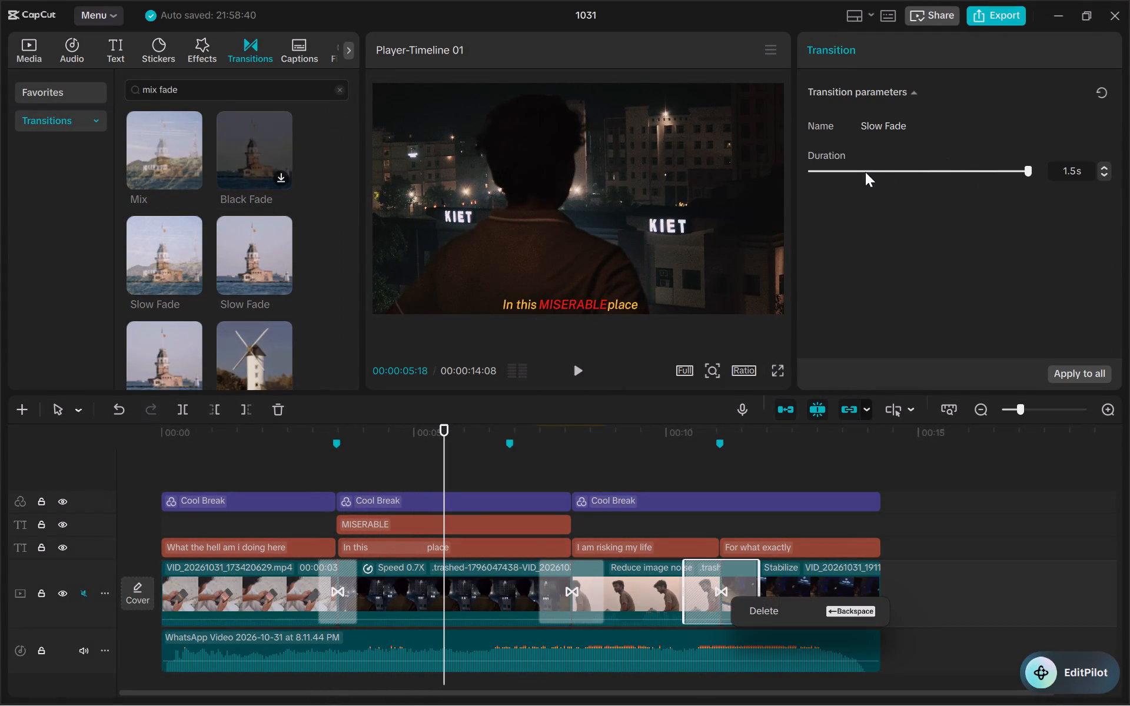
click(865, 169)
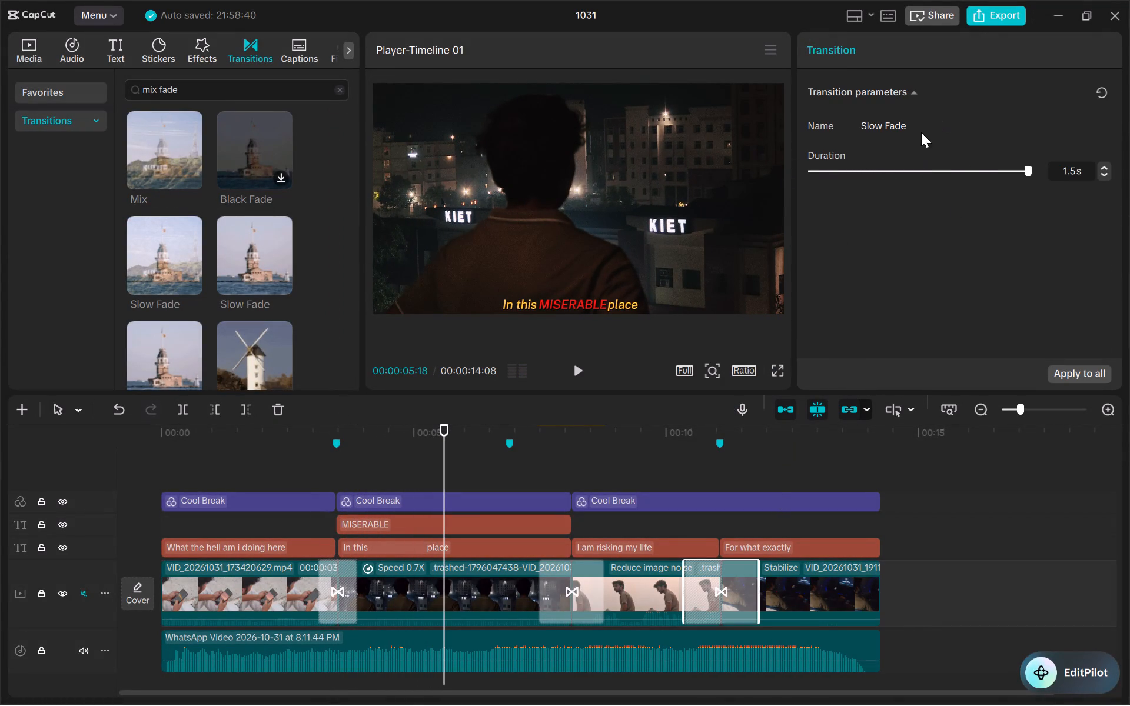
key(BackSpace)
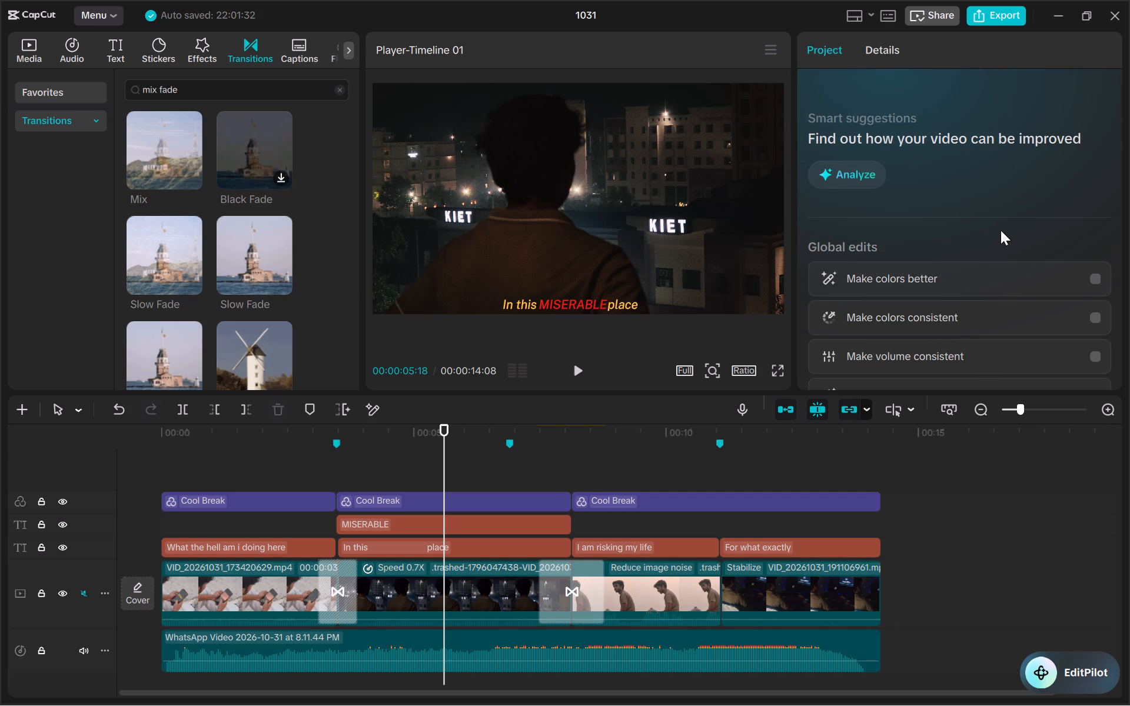
Play the video from just before the first cut into the fourth clip to review the third cut without a transition.
click(671, 445)
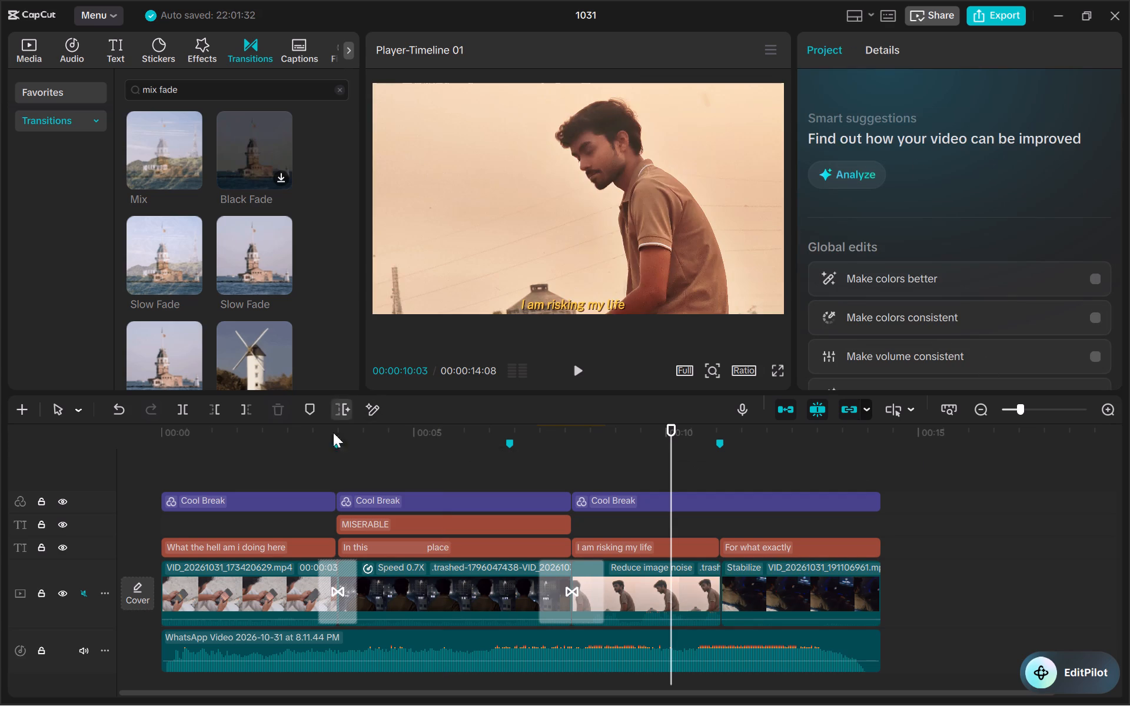
click(333, 444)
click(316, 444)
key(space)
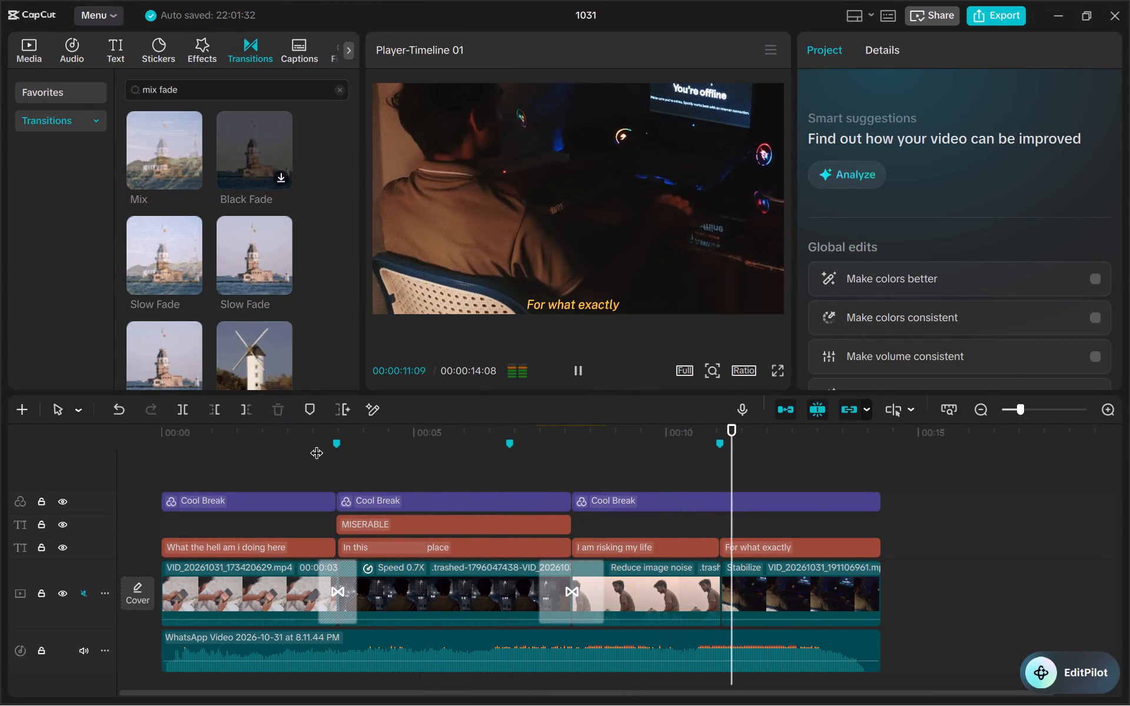
key(space)
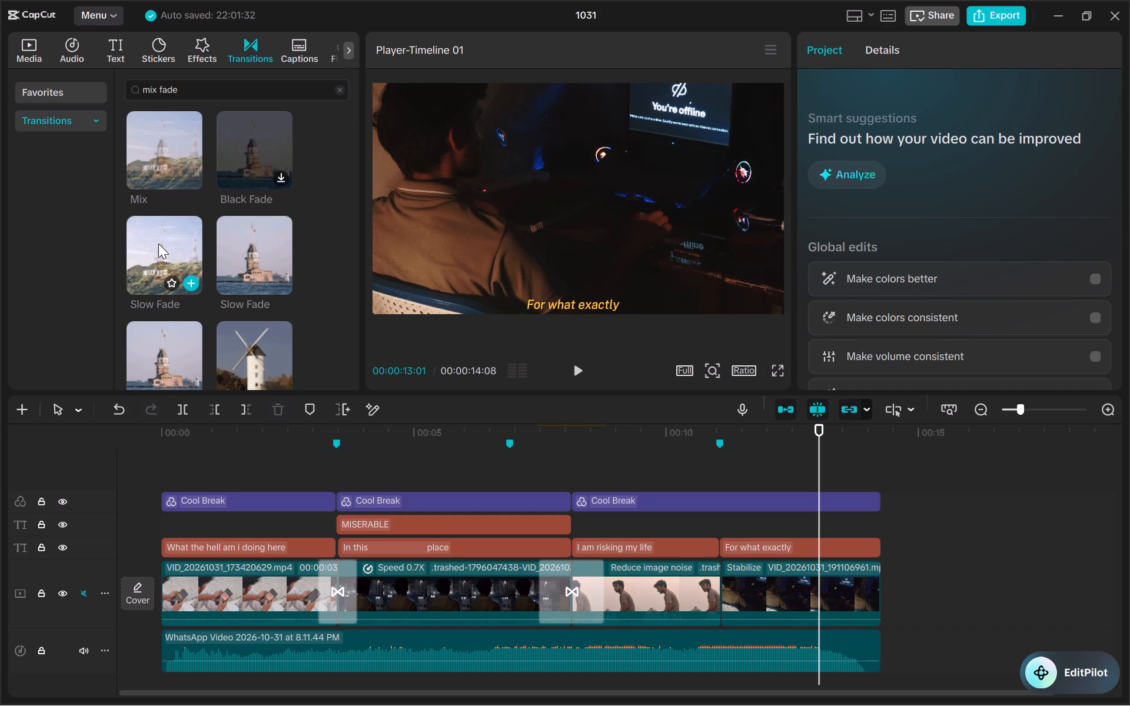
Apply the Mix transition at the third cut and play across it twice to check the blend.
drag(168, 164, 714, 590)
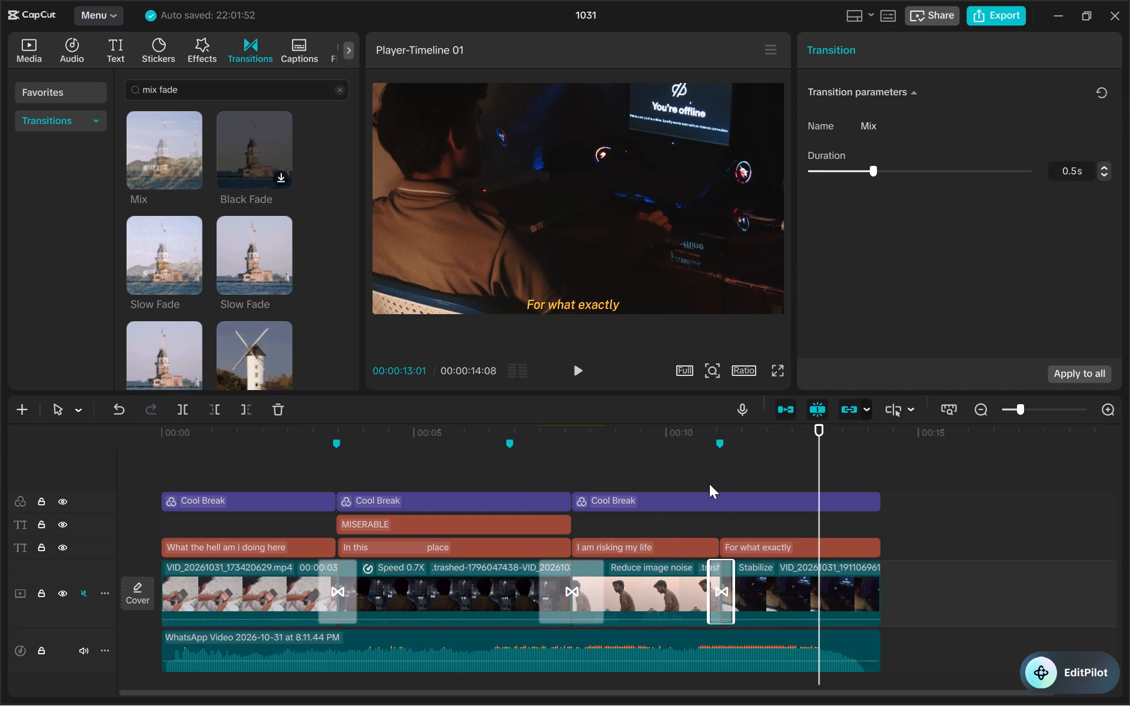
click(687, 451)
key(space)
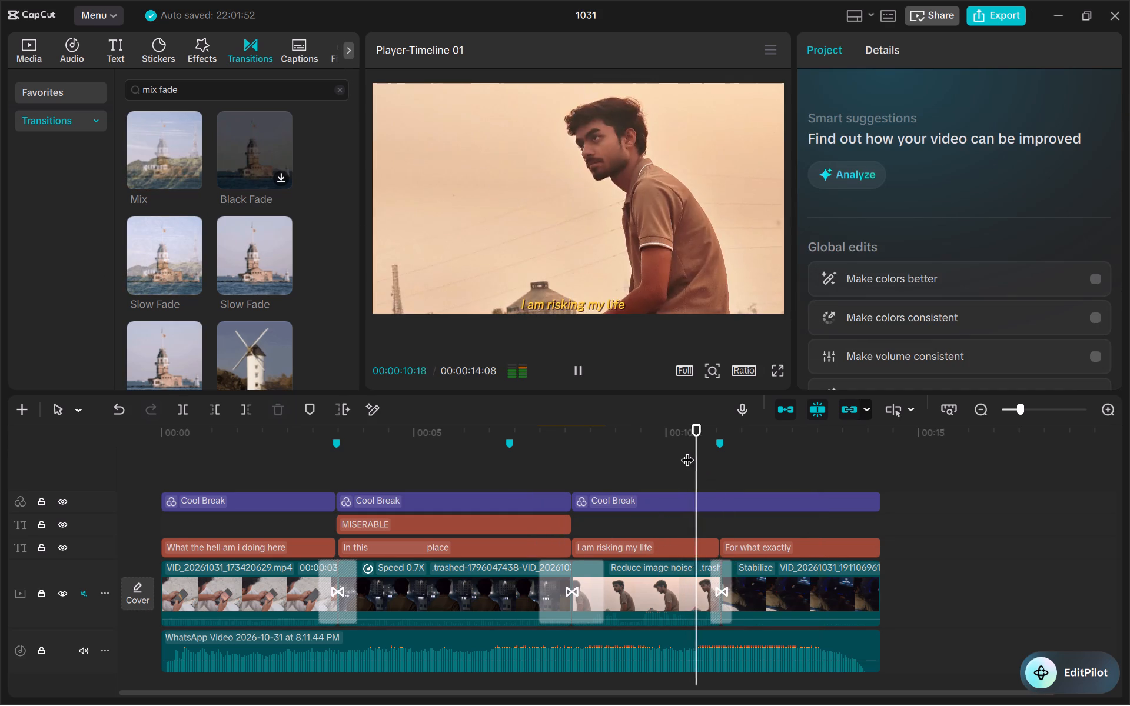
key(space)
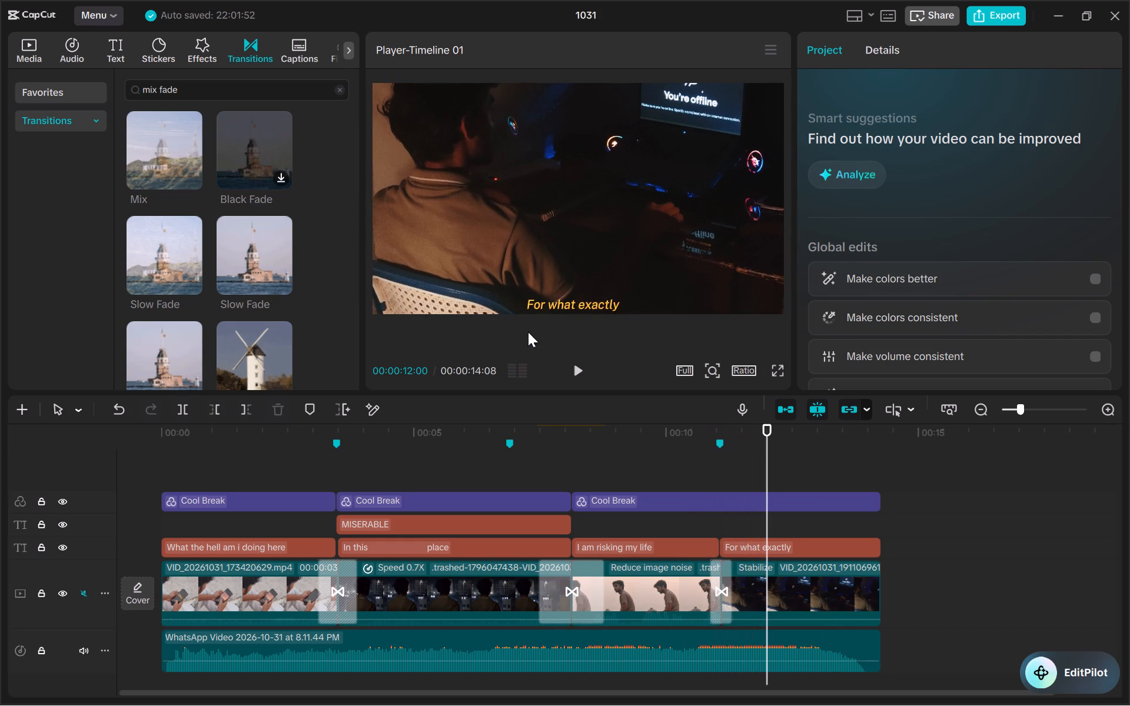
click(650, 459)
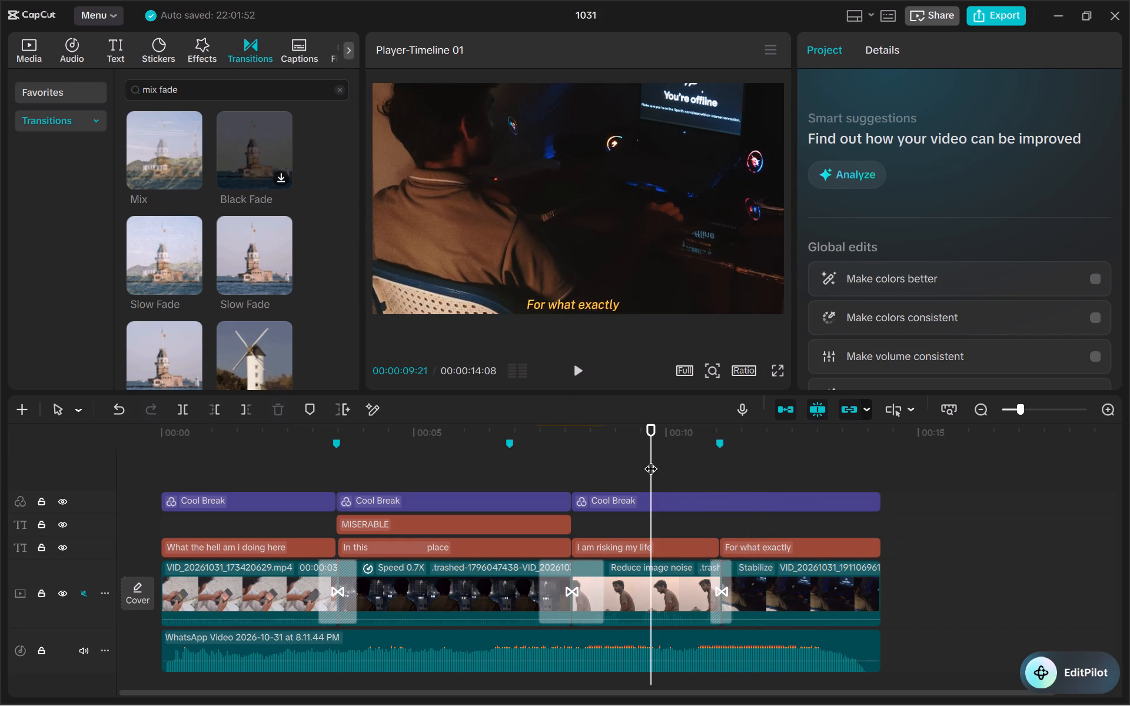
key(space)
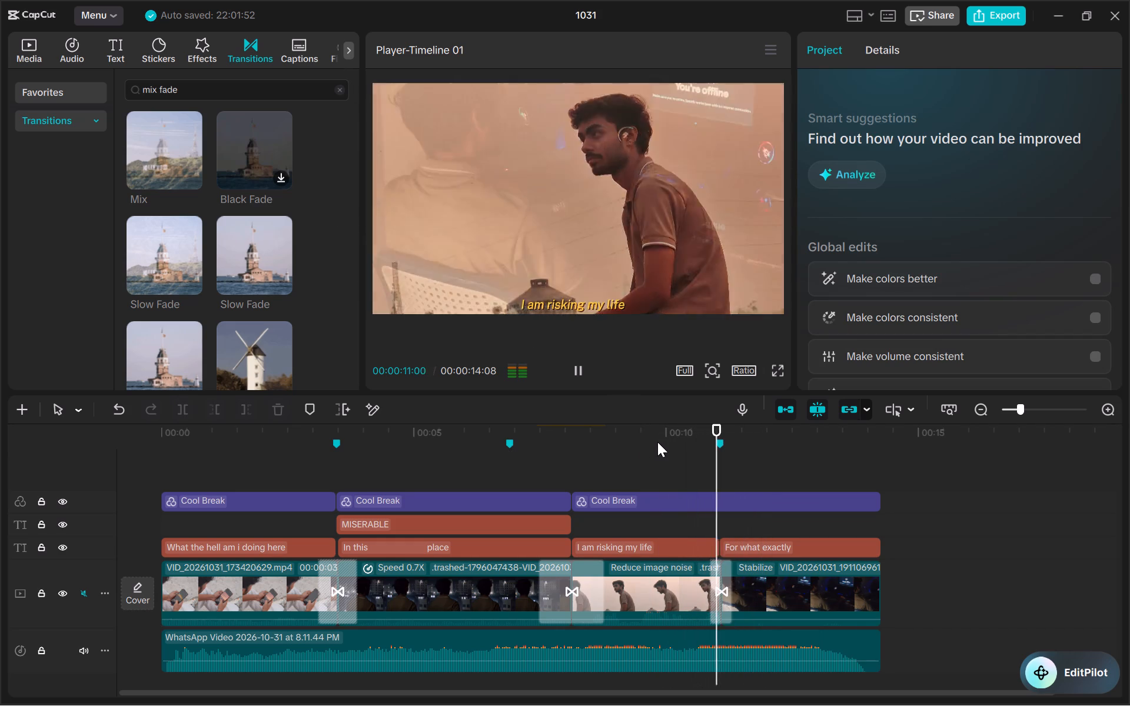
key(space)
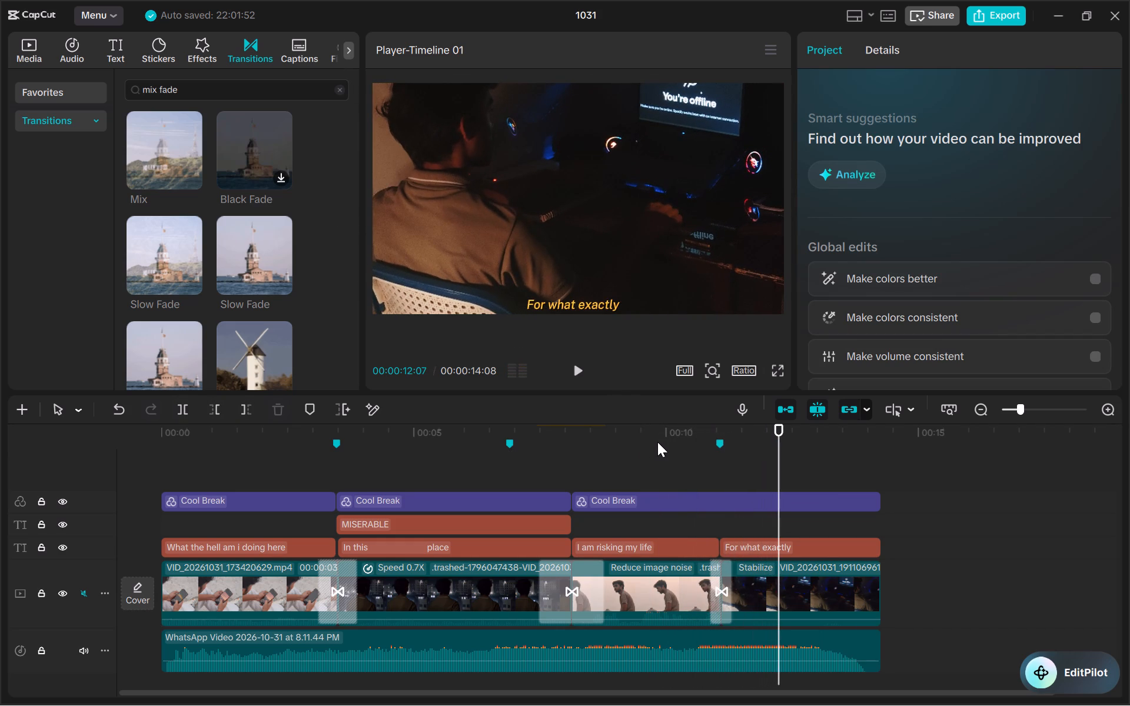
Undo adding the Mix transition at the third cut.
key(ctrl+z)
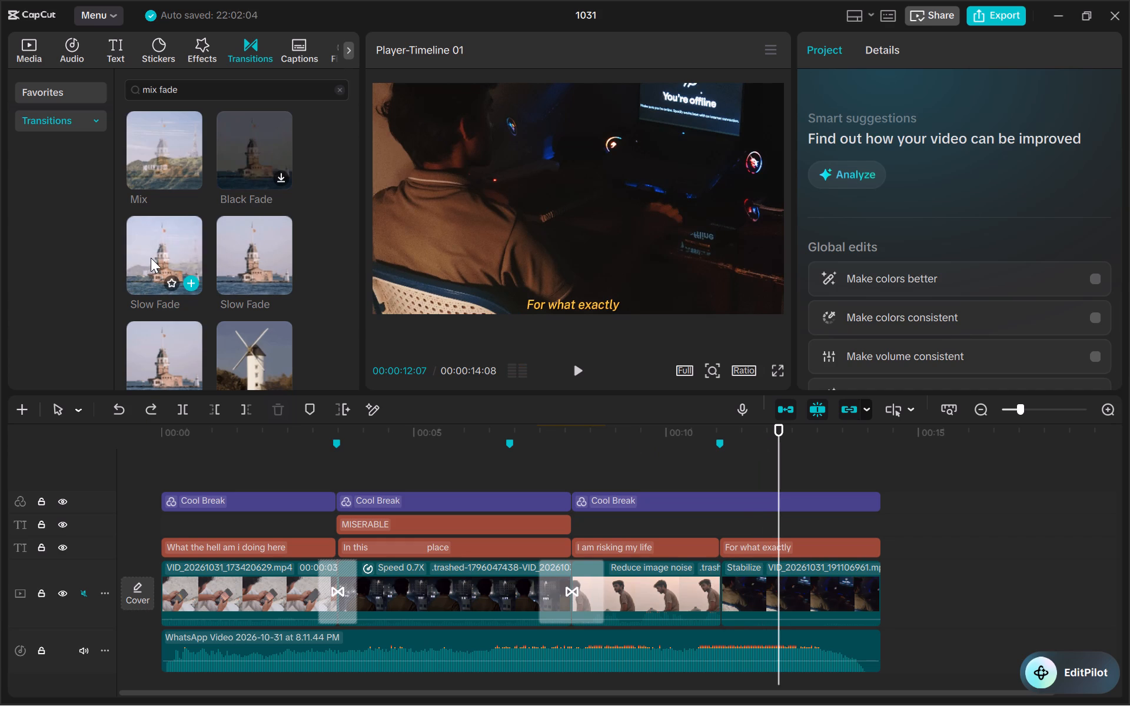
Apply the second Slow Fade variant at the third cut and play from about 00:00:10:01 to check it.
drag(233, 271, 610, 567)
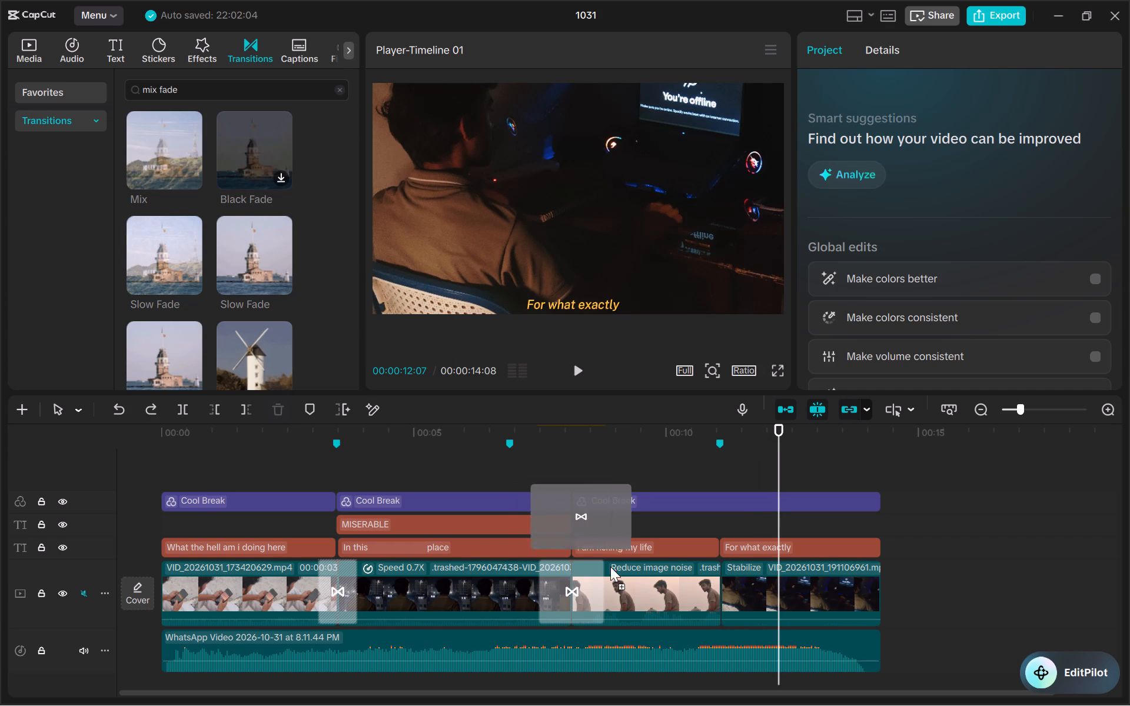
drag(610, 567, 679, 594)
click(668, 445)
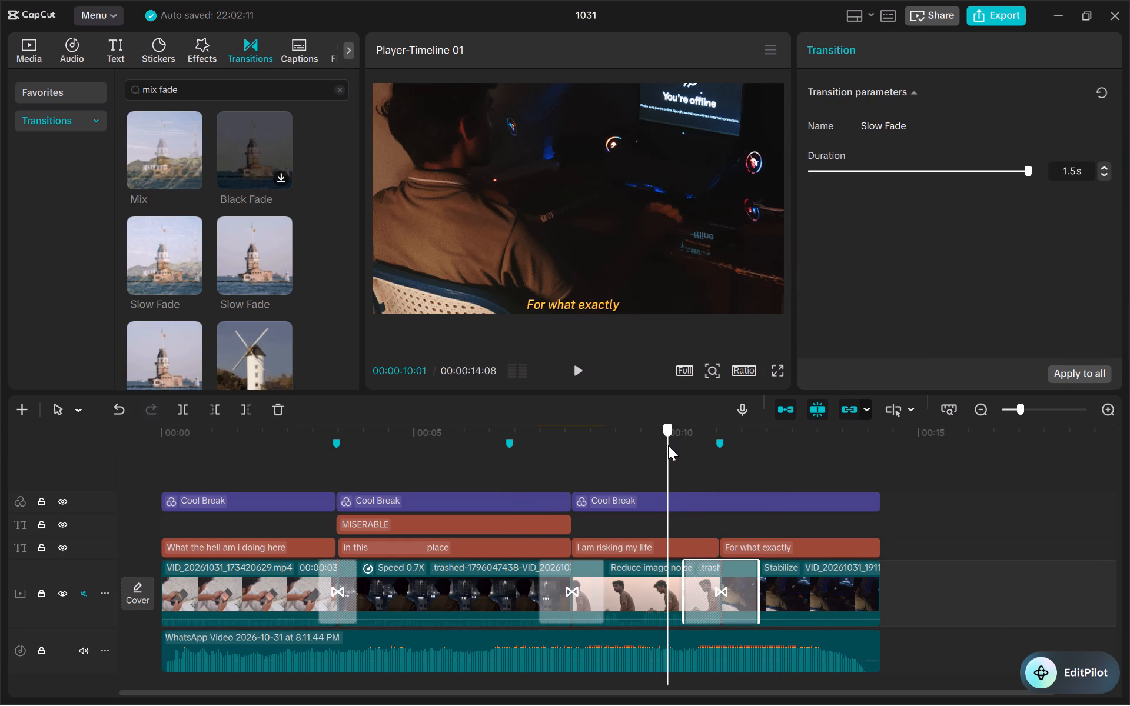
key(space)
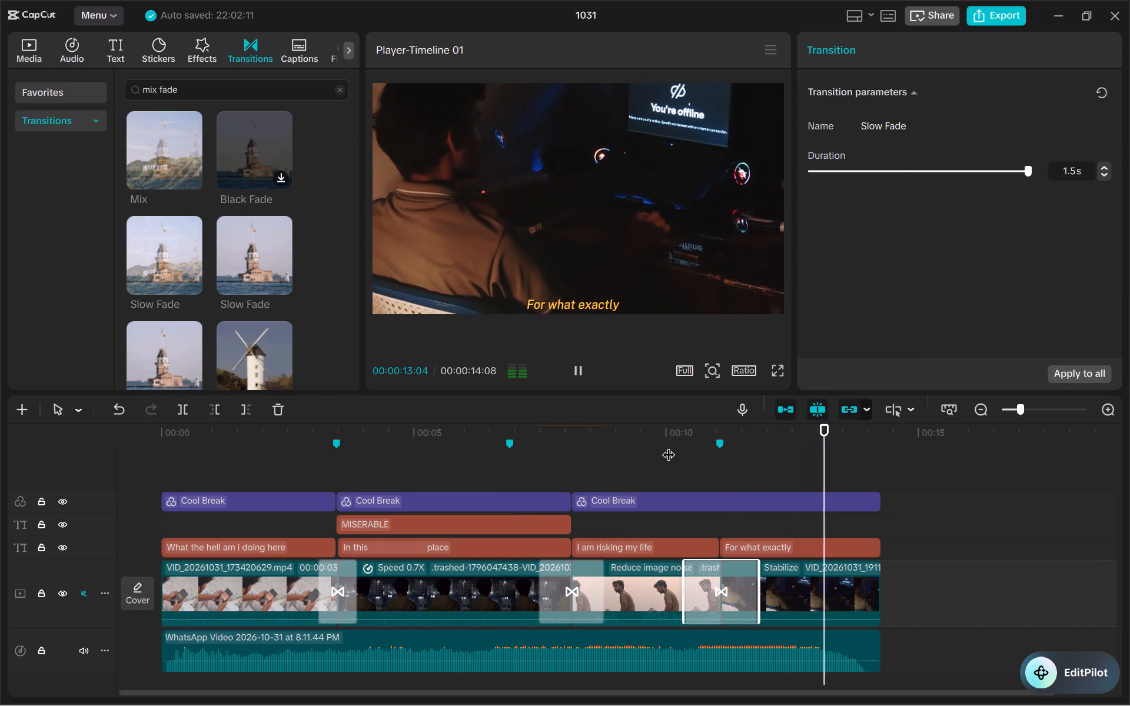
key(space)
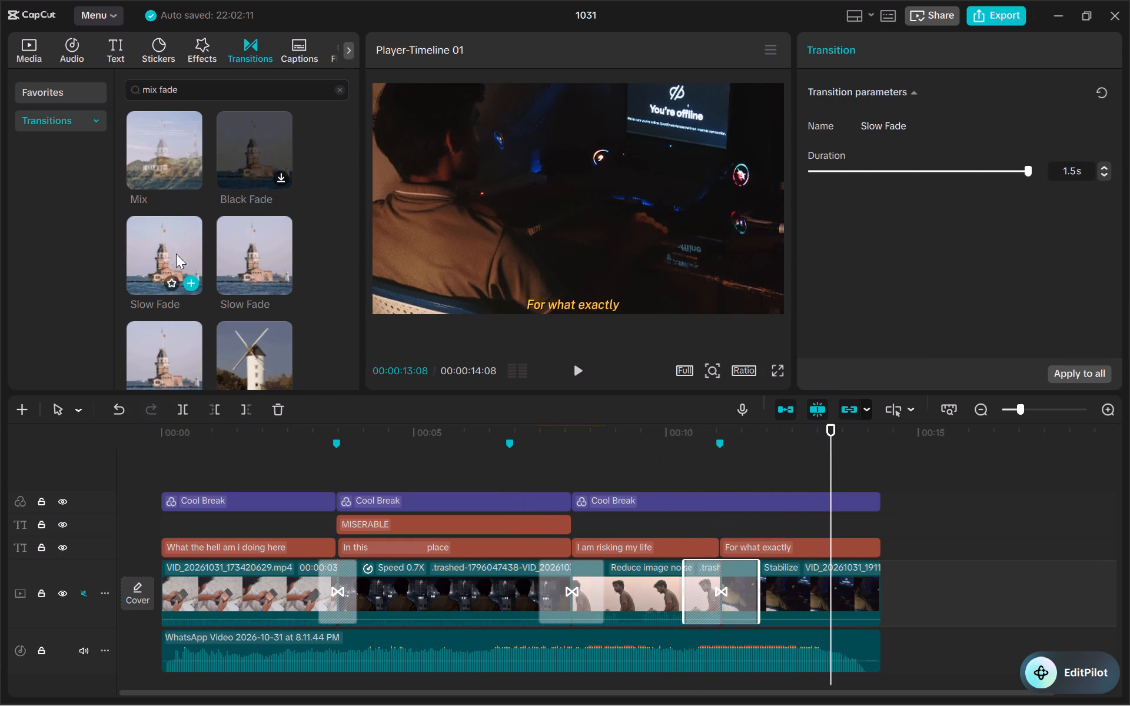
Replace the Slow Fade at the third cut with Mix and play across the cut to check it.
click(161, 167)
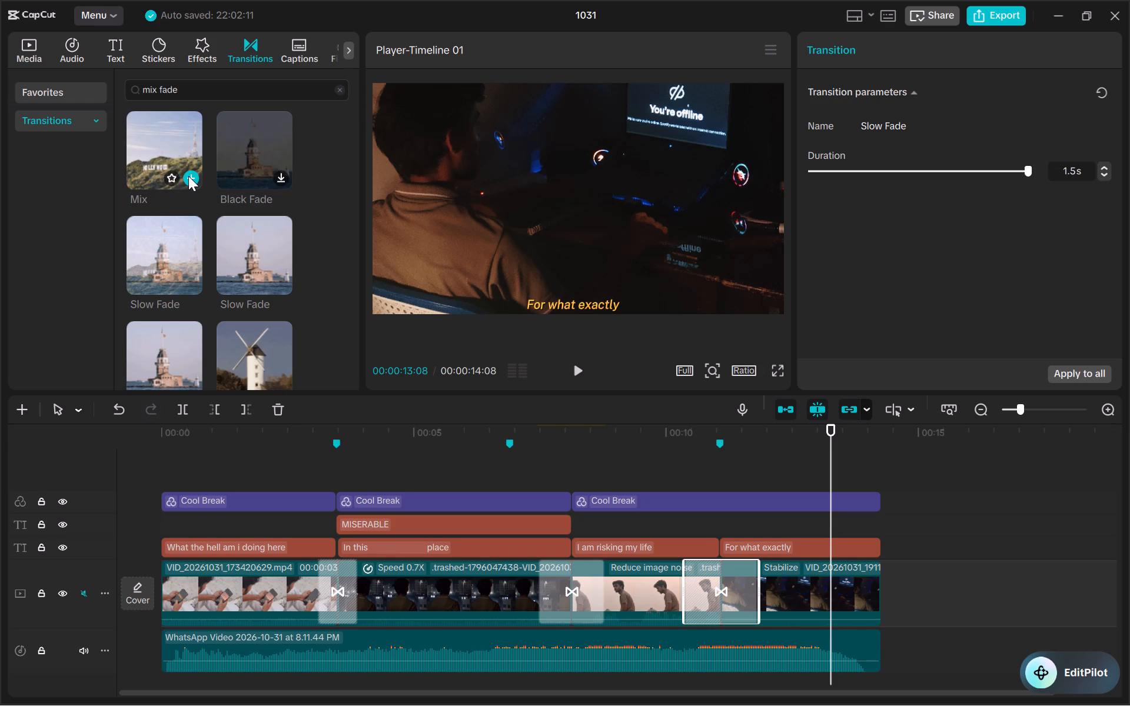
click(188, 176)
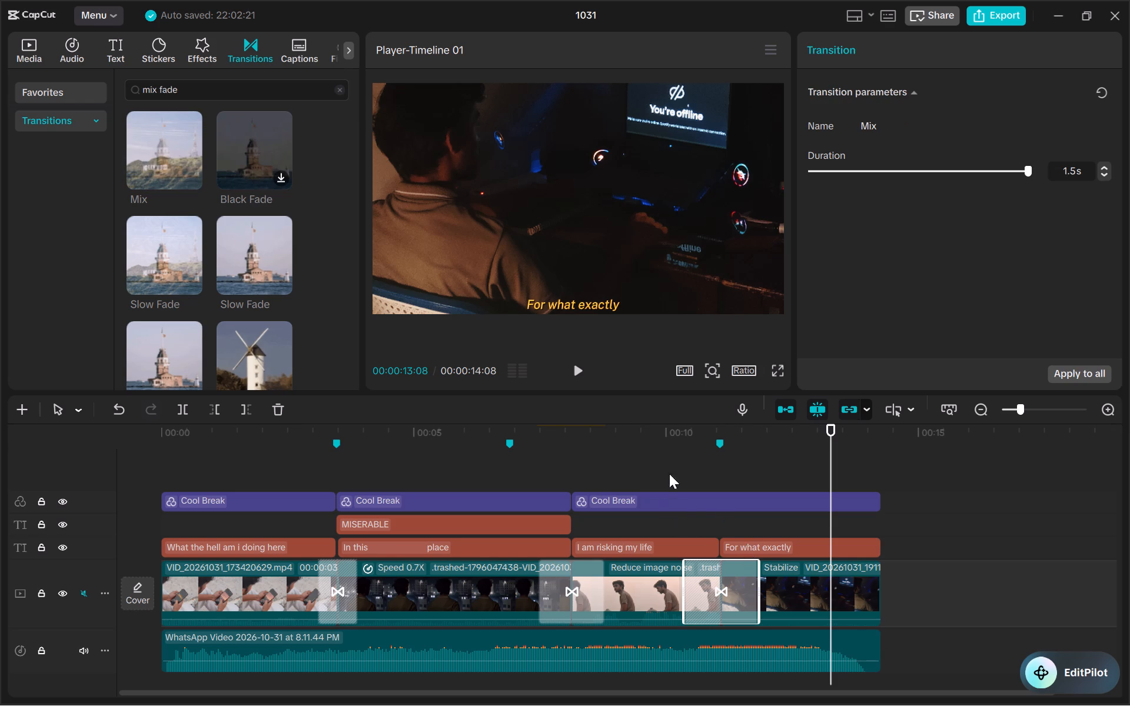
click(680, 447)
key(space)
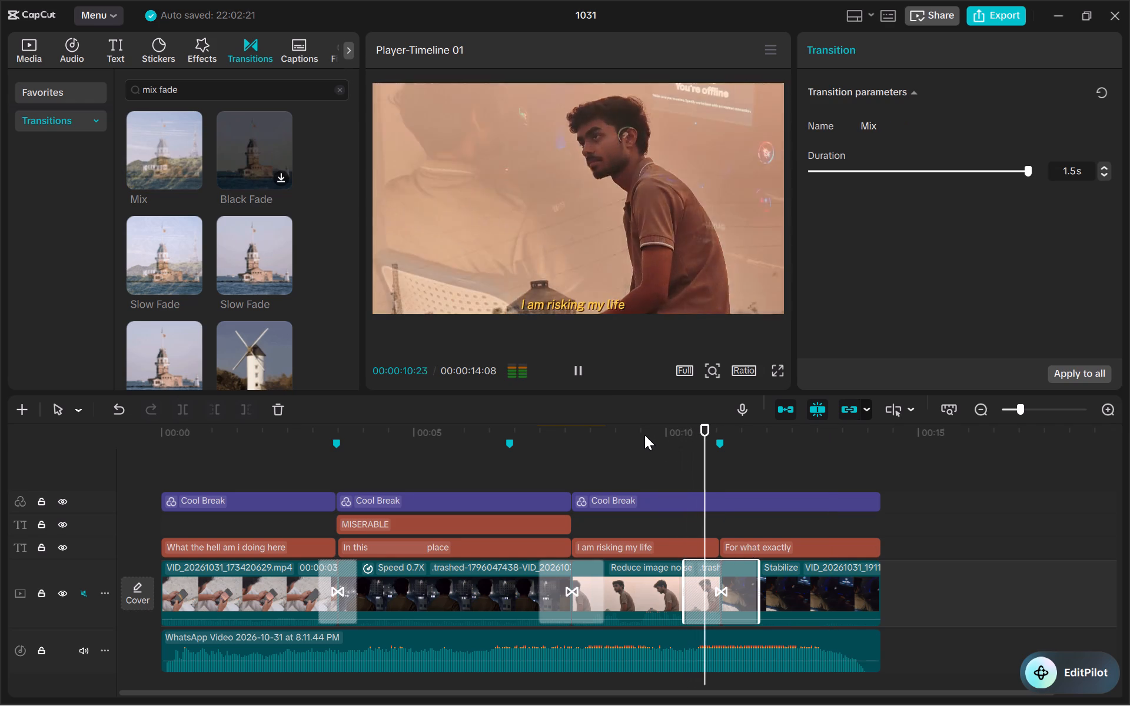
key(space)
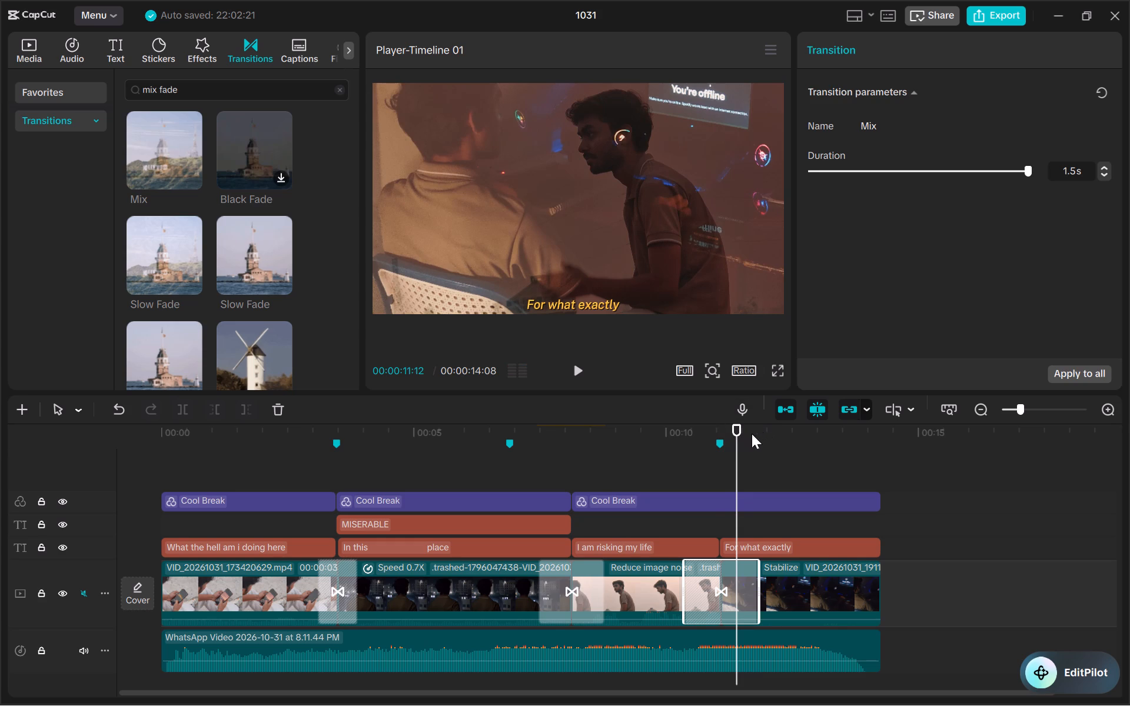
Replay the video from before the second transition into the fourth clip to compare the last two transitions.
drag(739, 432, 522, 444)
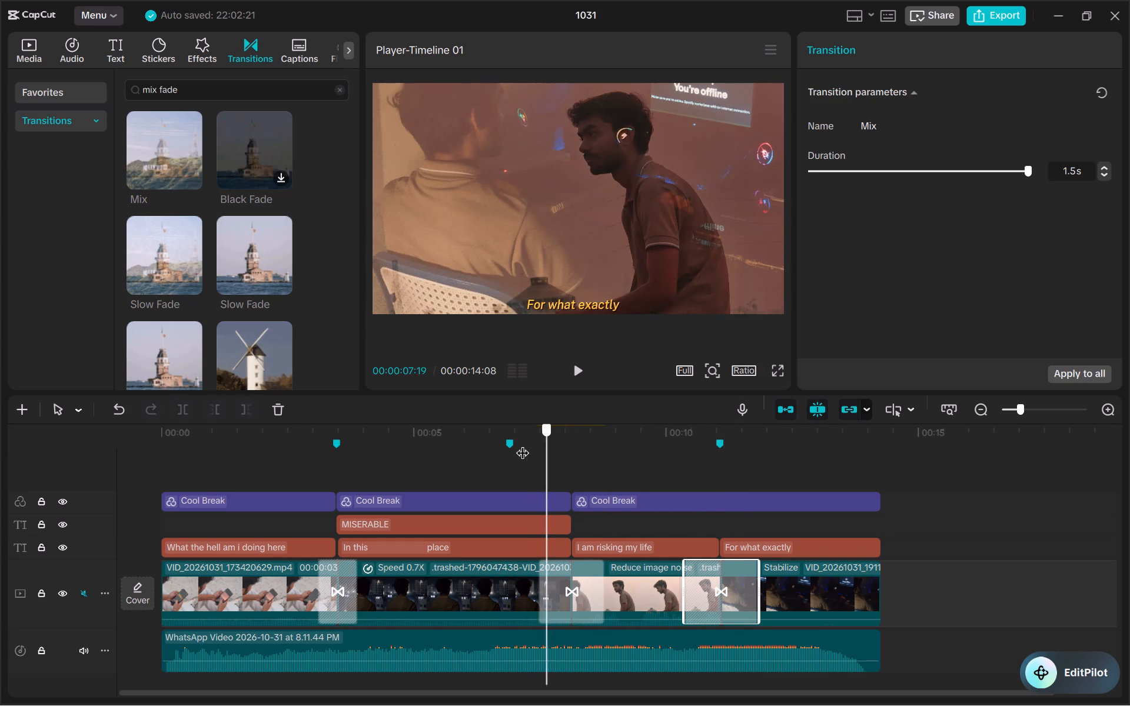
drag(522, 444, 520, 444)
key(space)
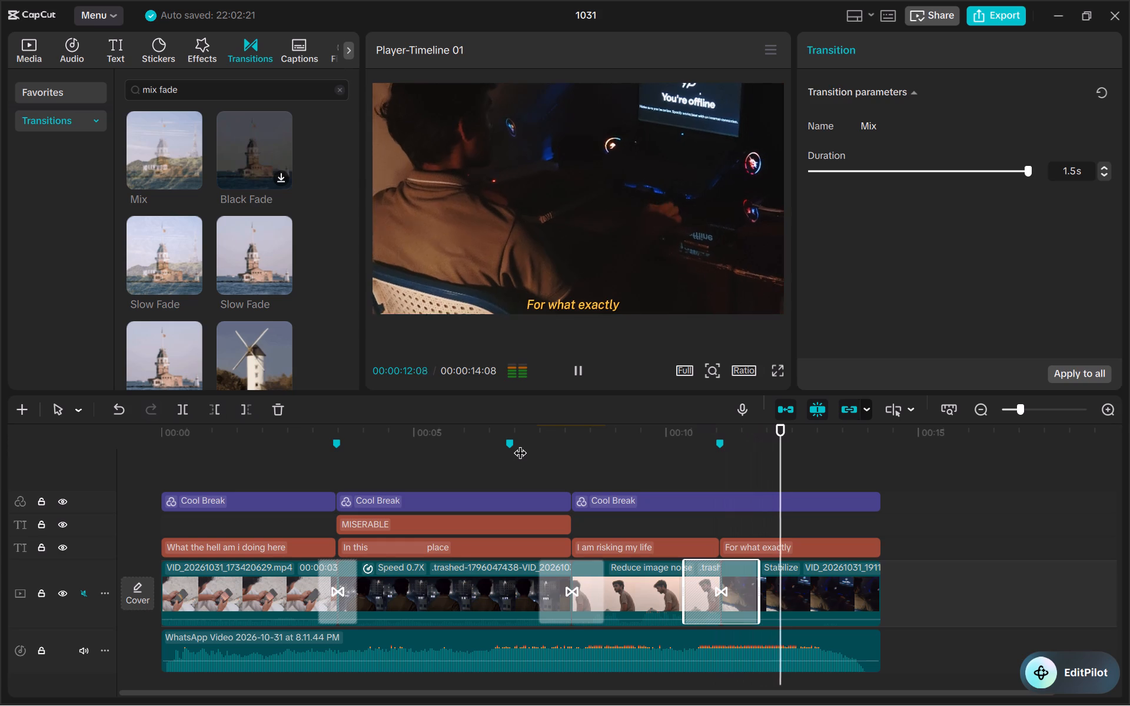
key(space)
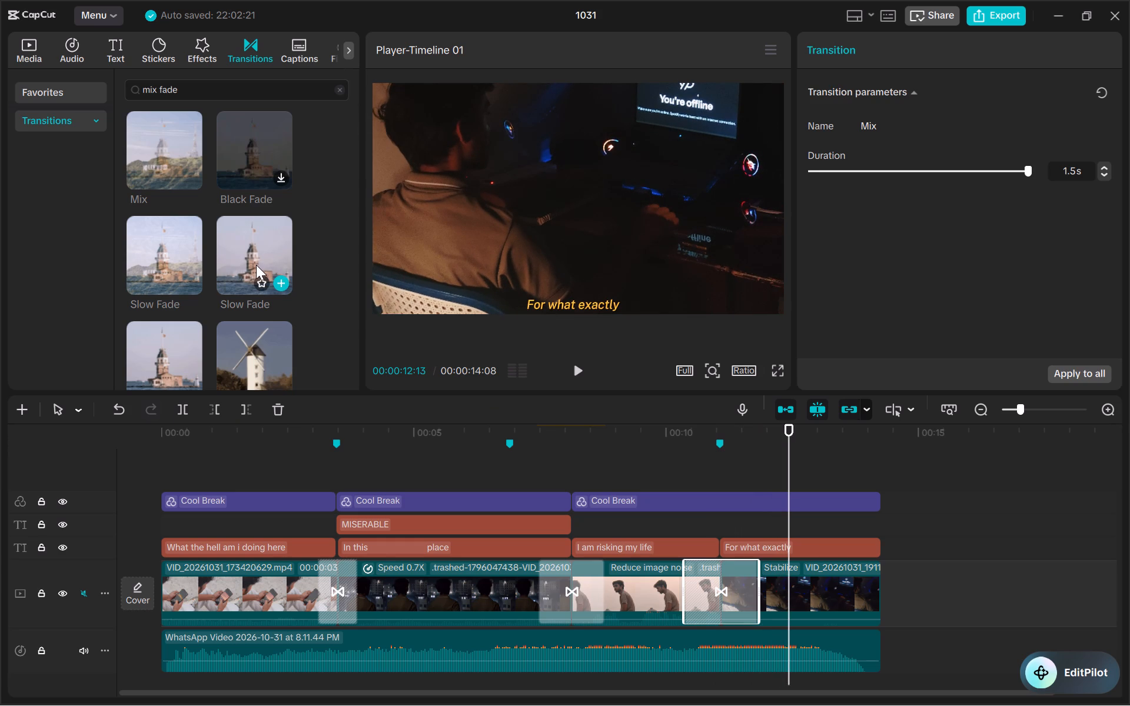
Replace the Mix transition at the third cut with the second Slow Fade variant and play across it twice to check it.
drag(256, 265, 662, 604)
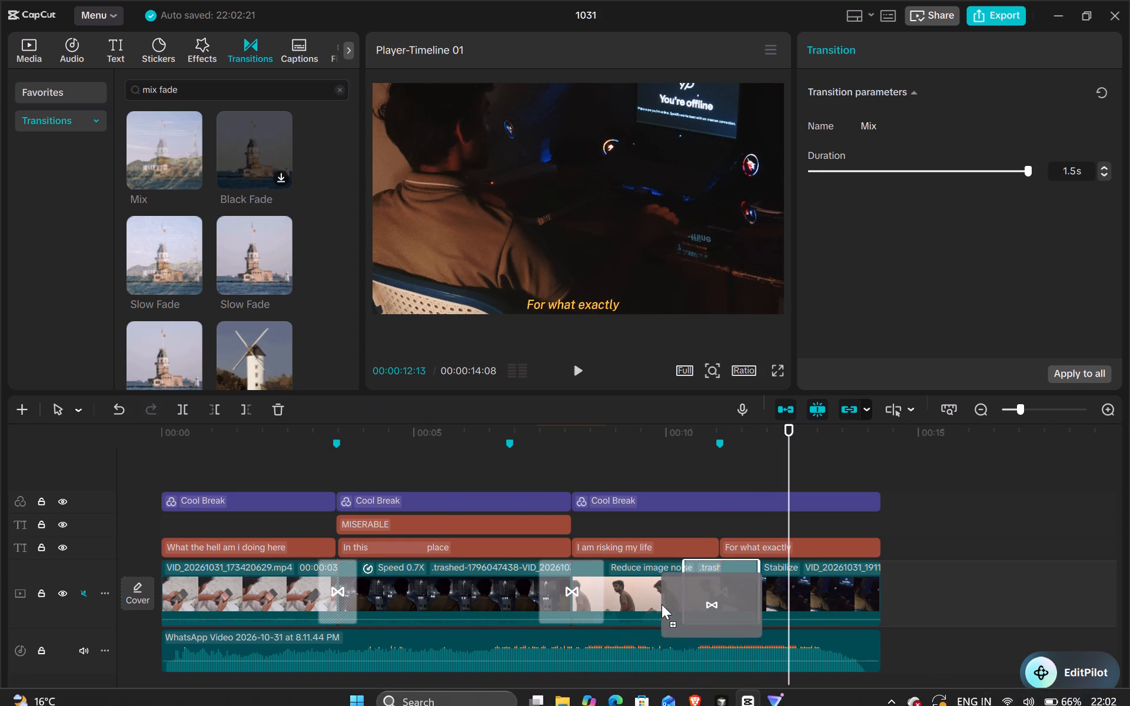
click(644, 435)
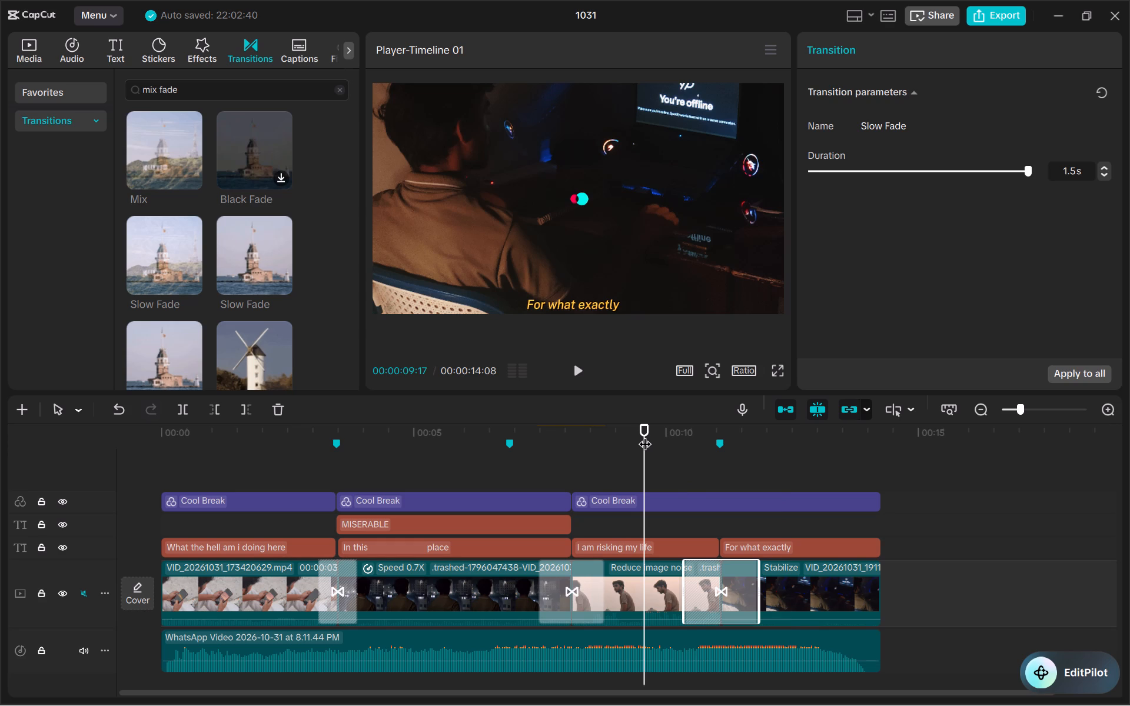
key(space)
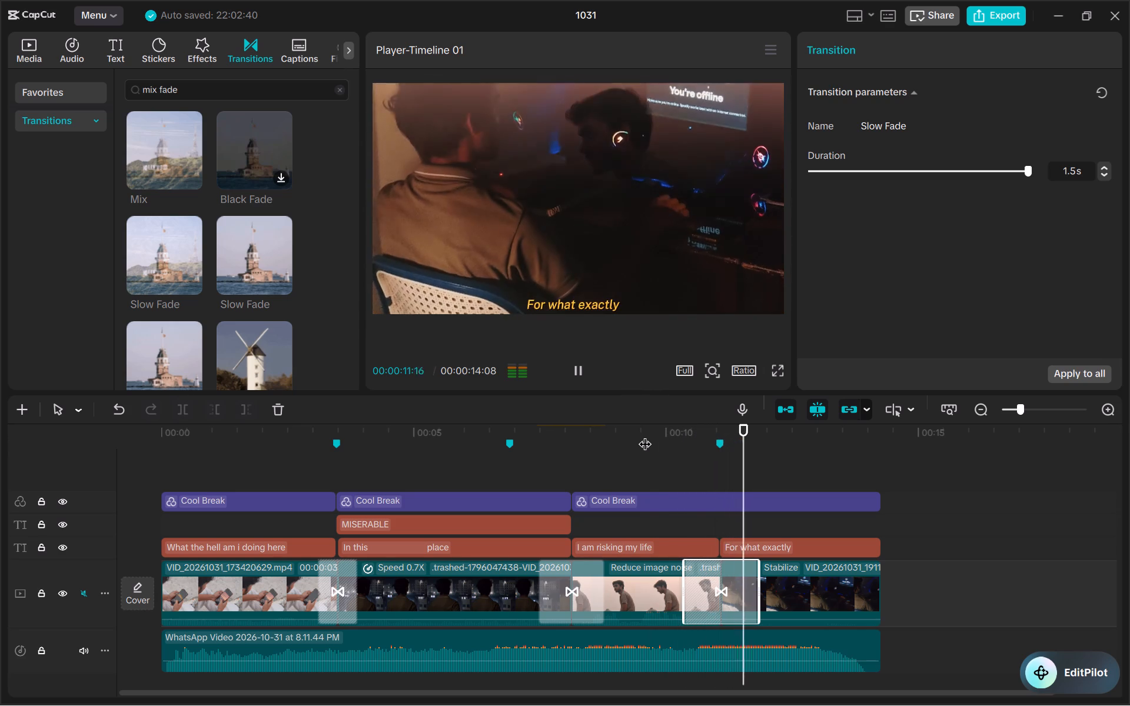
key(space)
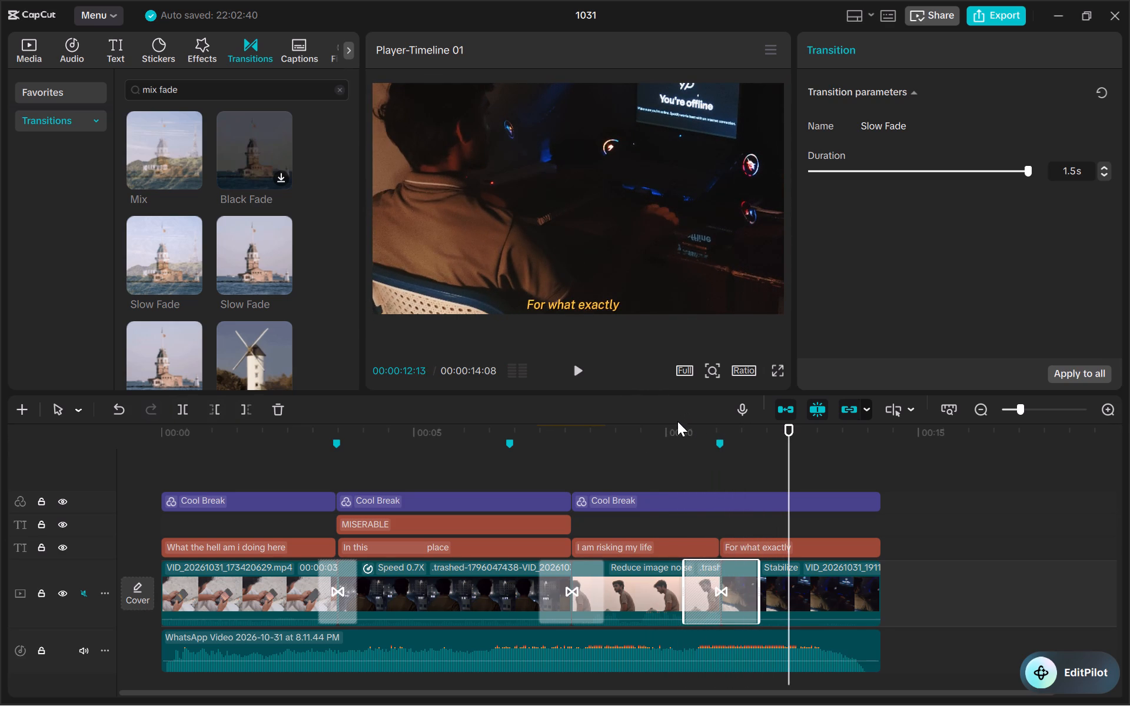
click(670, 434)
key(space)
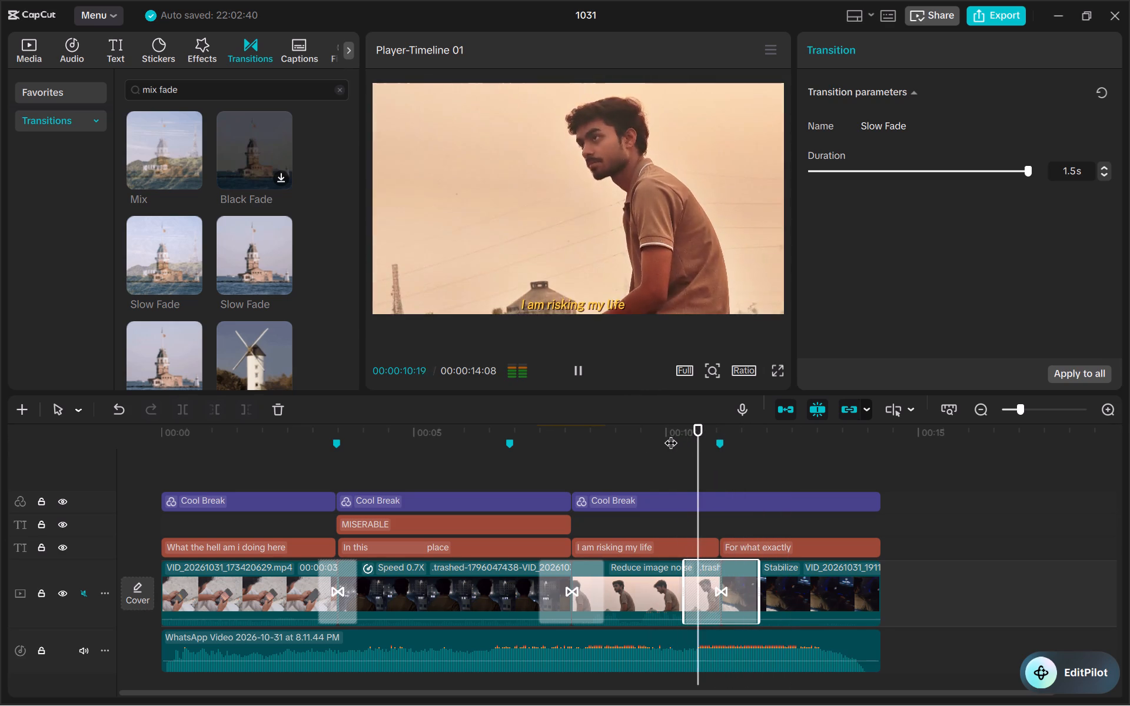
key(space)
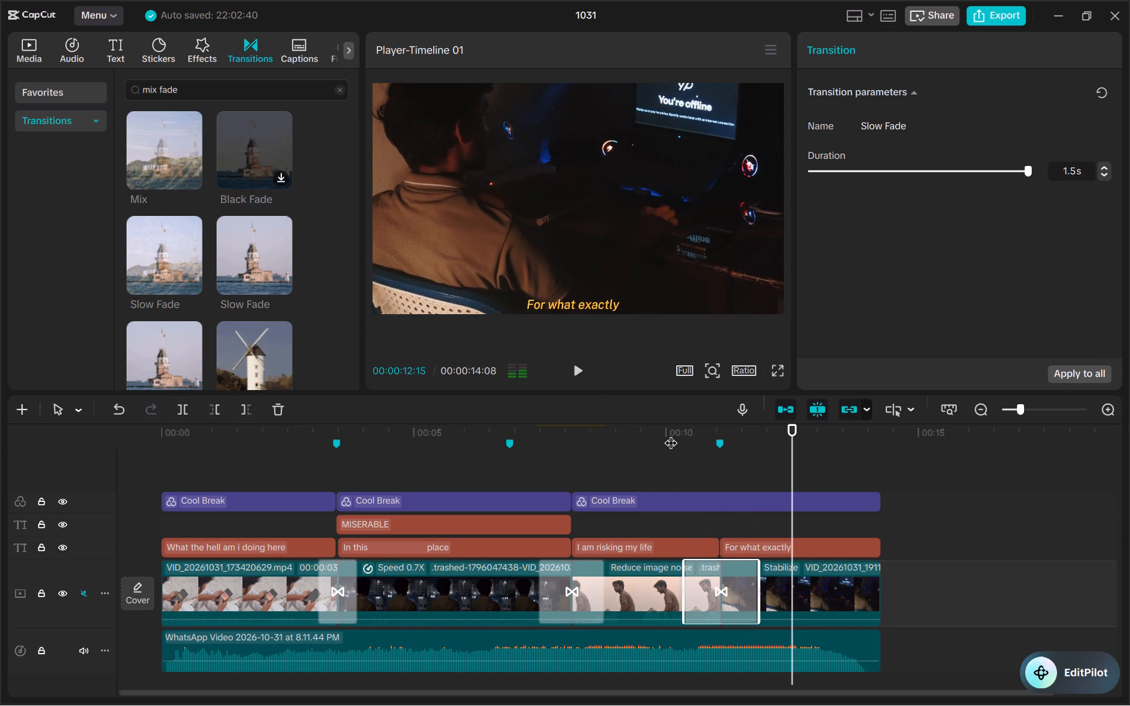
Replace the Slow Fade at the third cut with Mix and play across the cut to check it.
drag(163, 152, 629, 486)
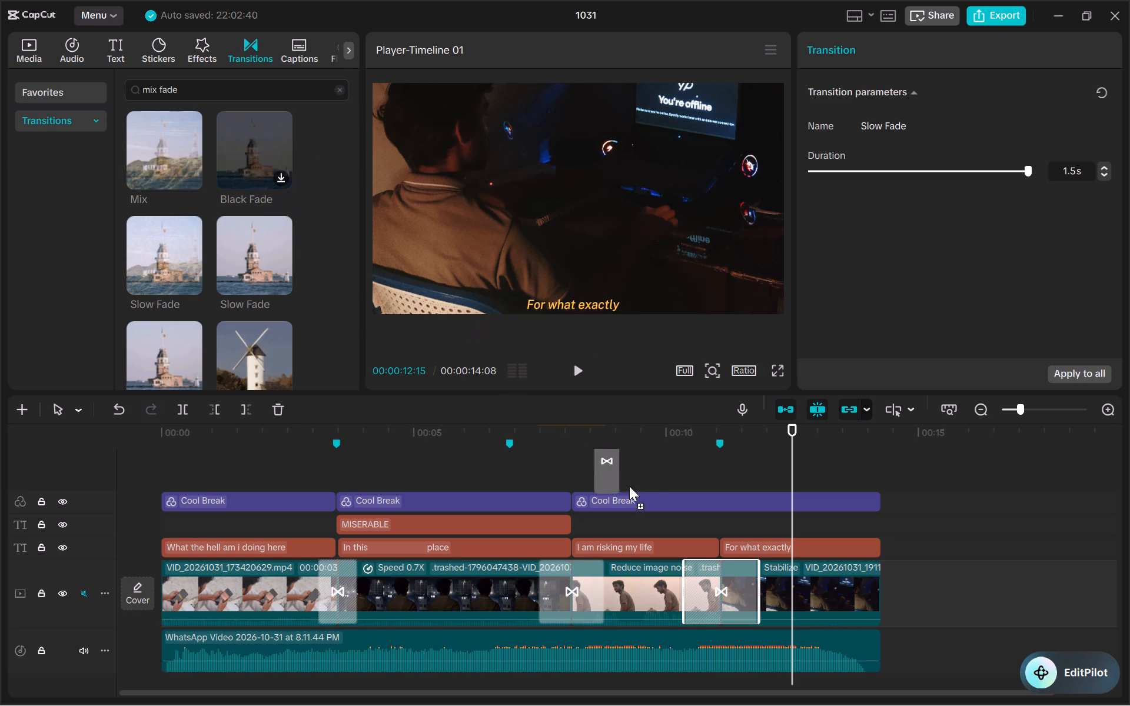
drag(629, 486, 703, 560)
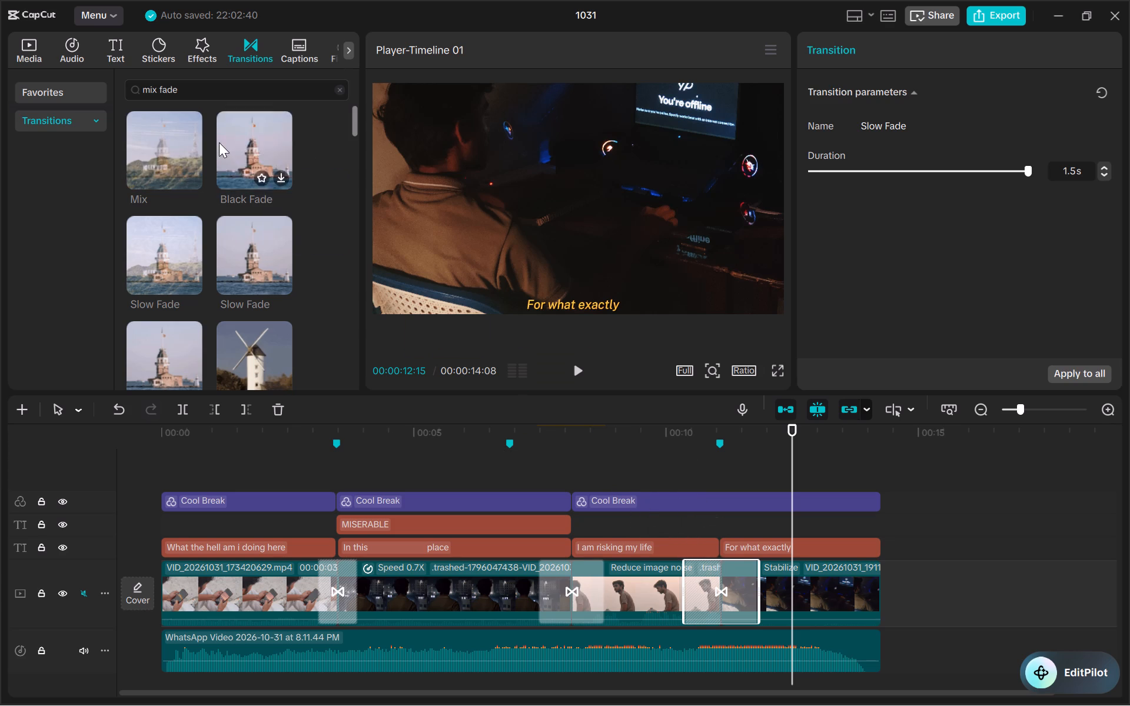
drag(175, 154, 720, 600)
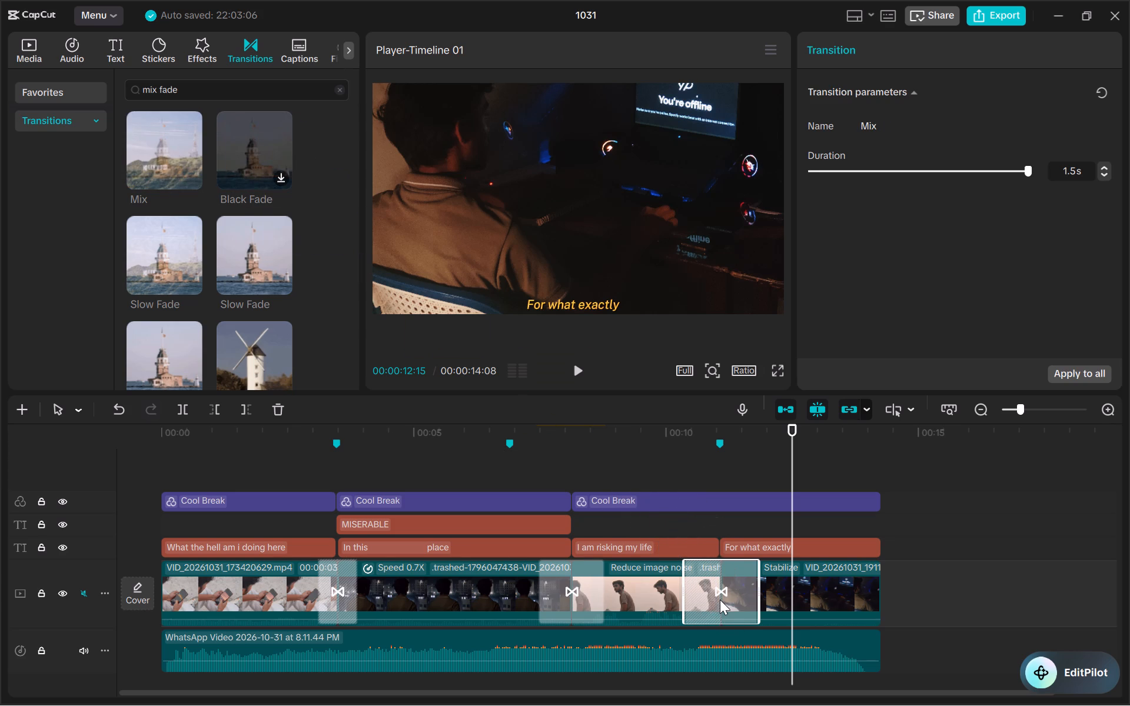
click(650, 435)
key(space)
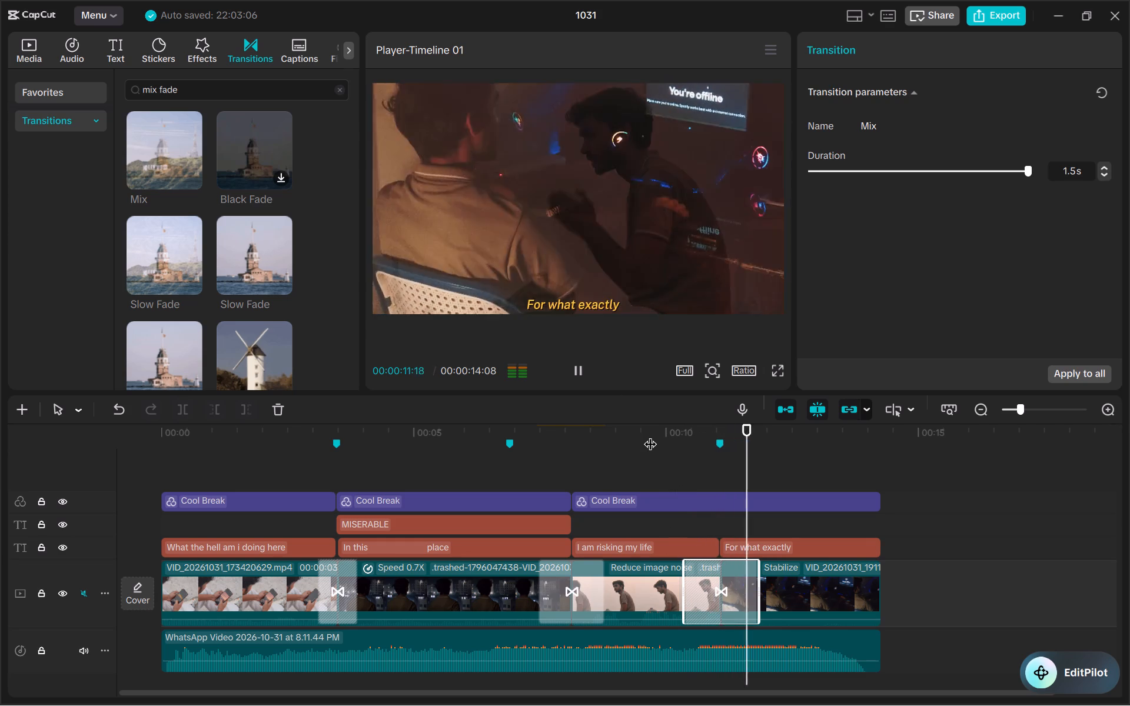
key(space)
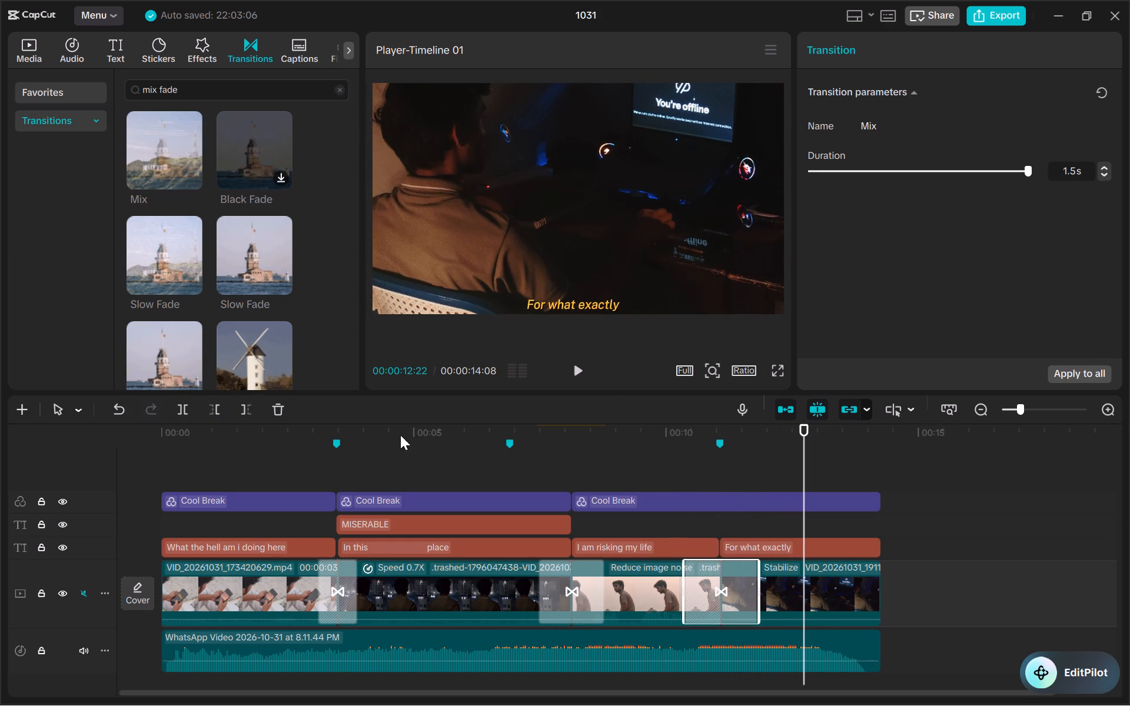
Replay from before the second transition twice, through the last clip, to compare the Mix transitions at the second and third cuts.
click(518, 446)
key(space)
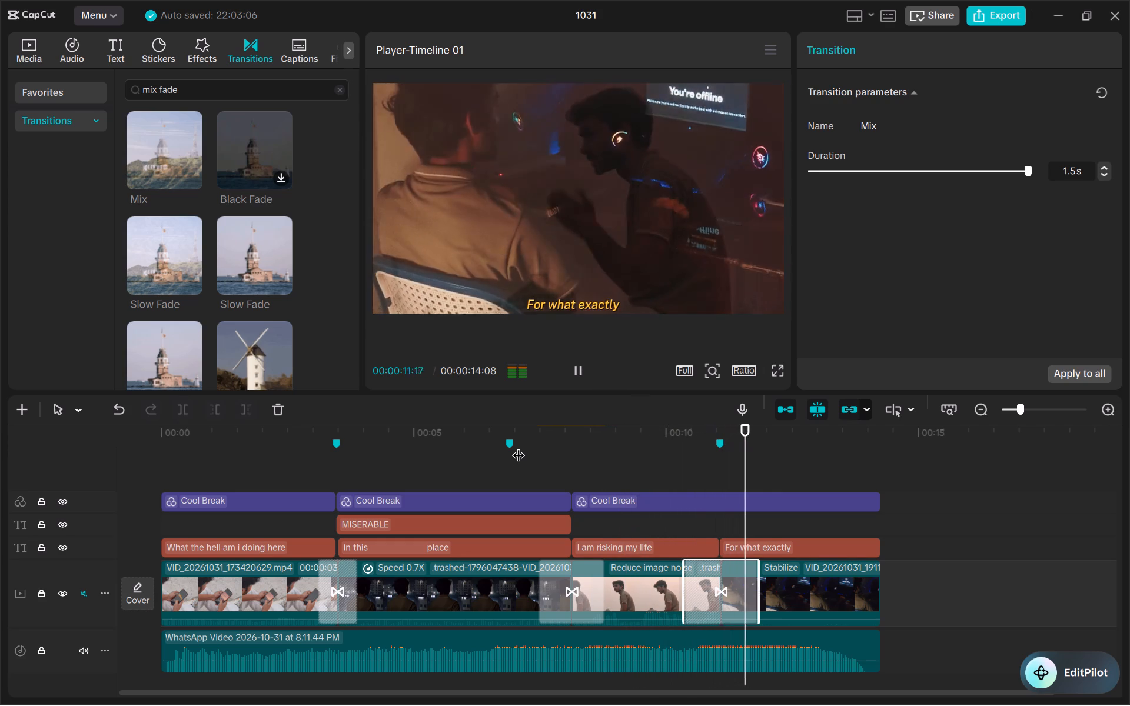
key(space)
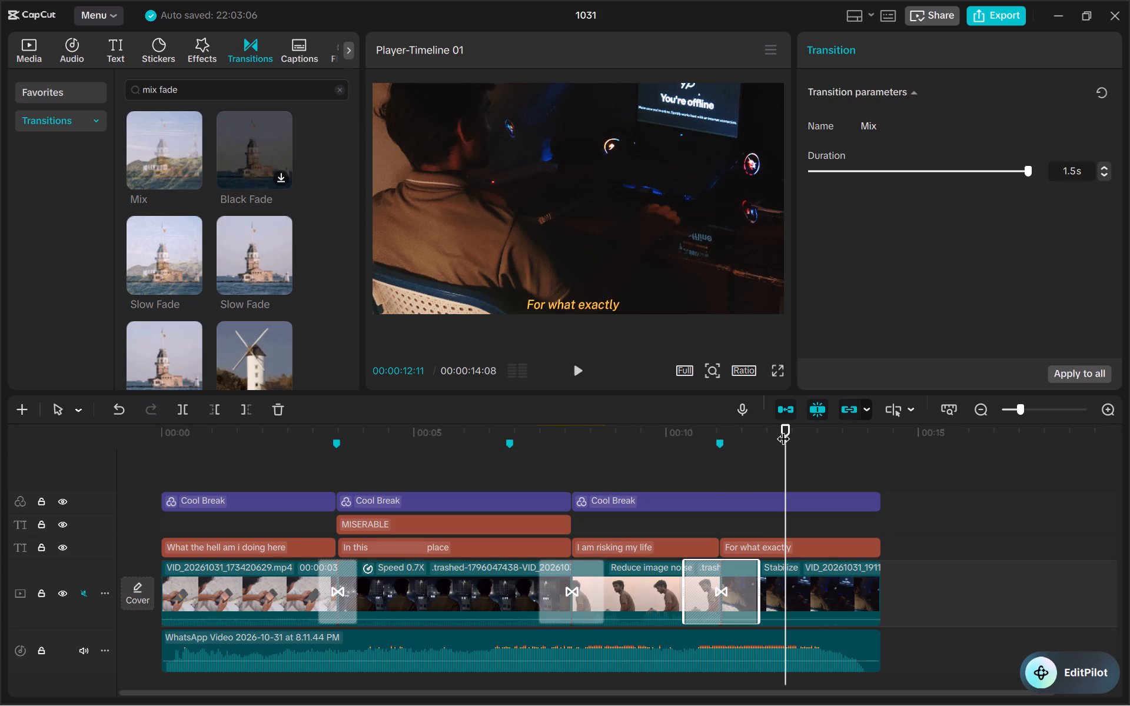
drag(792, 429, 491, 474)
key(space)
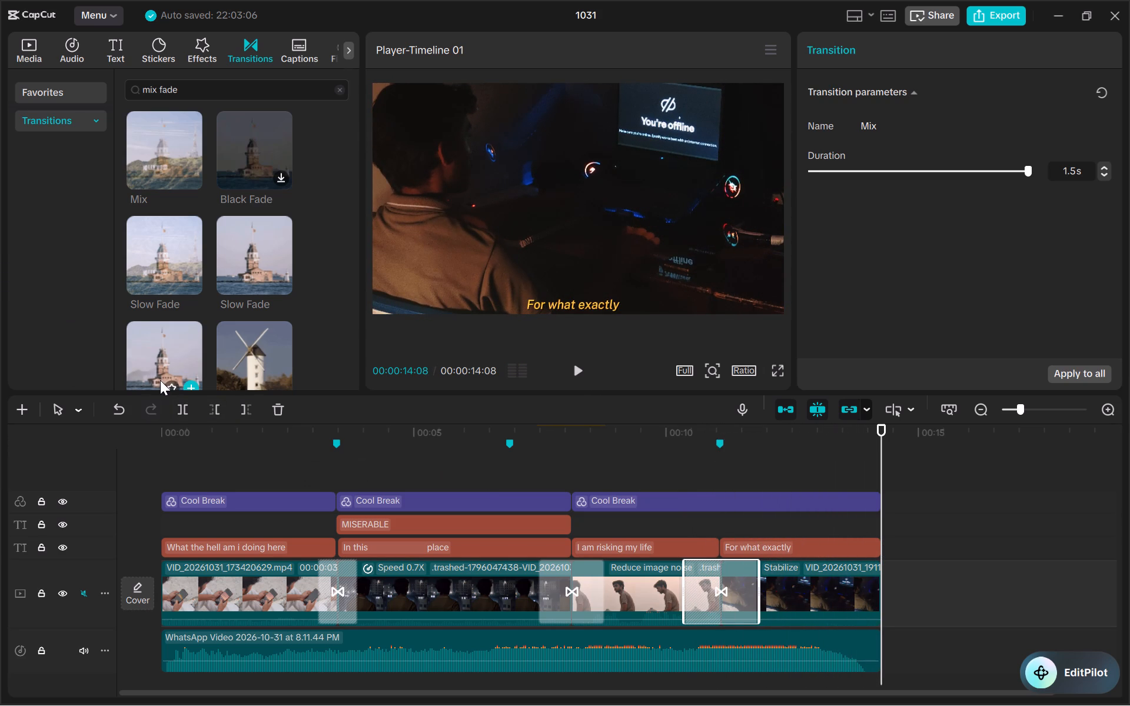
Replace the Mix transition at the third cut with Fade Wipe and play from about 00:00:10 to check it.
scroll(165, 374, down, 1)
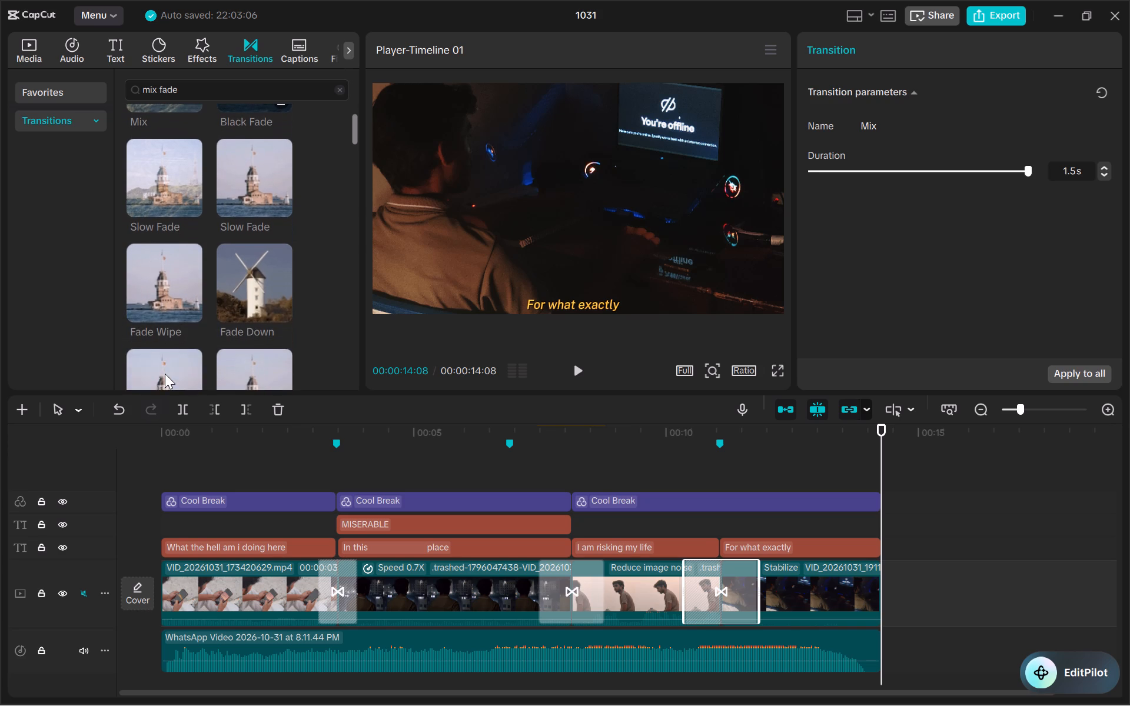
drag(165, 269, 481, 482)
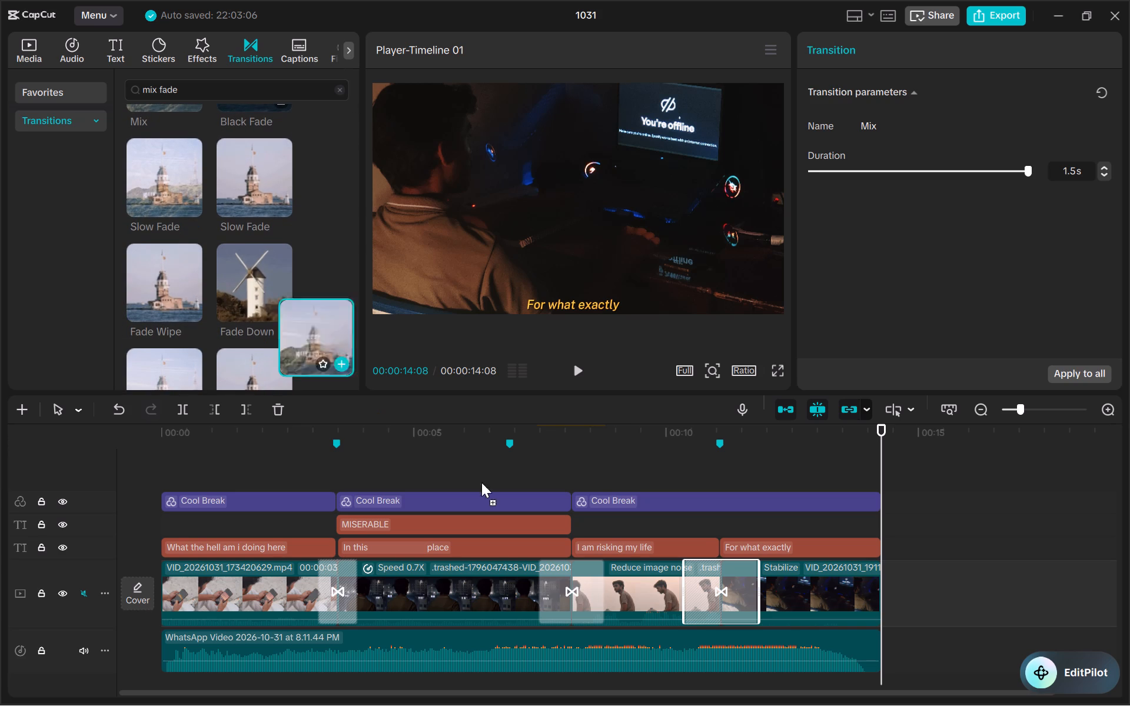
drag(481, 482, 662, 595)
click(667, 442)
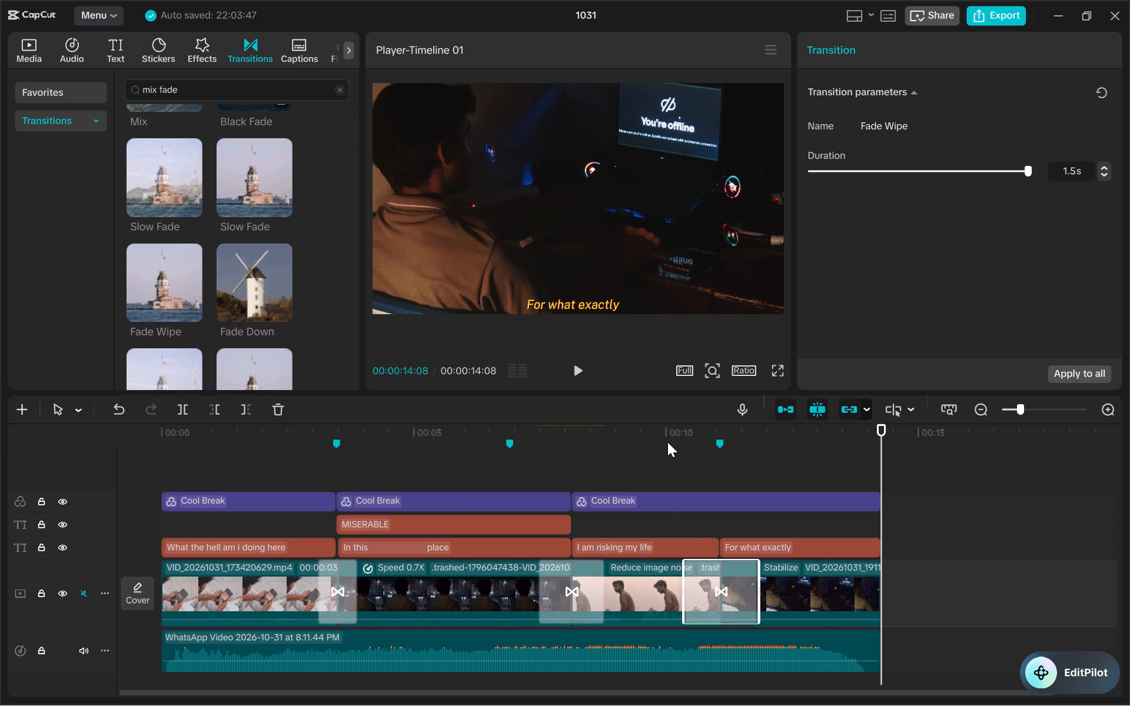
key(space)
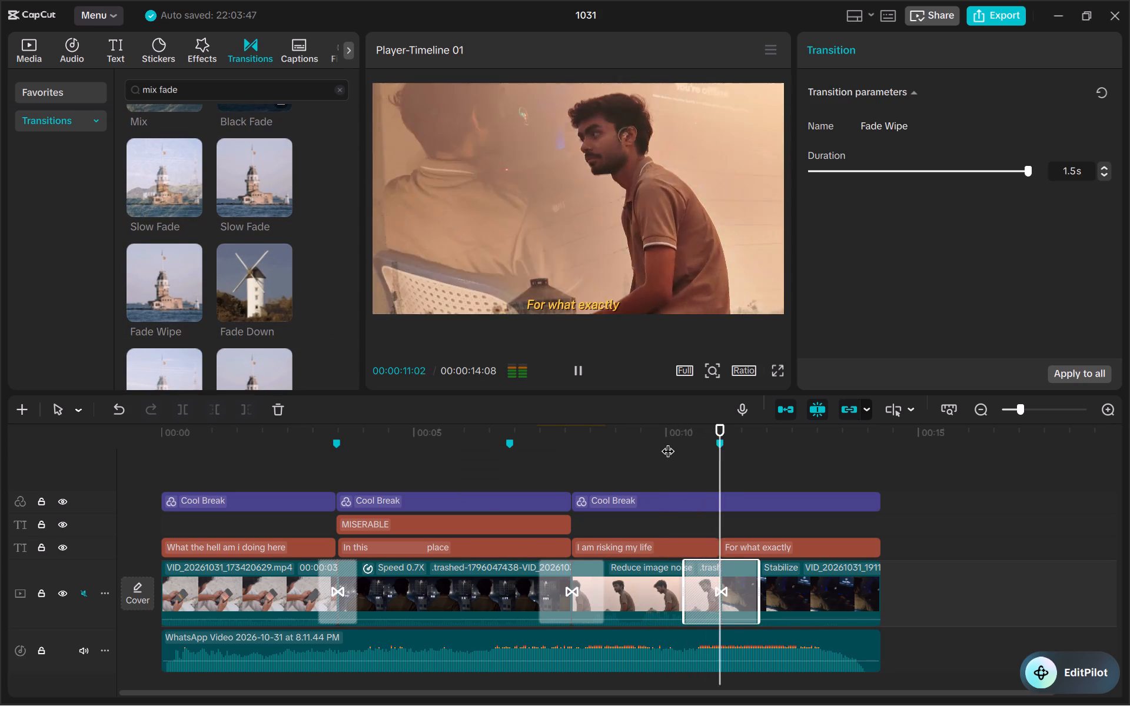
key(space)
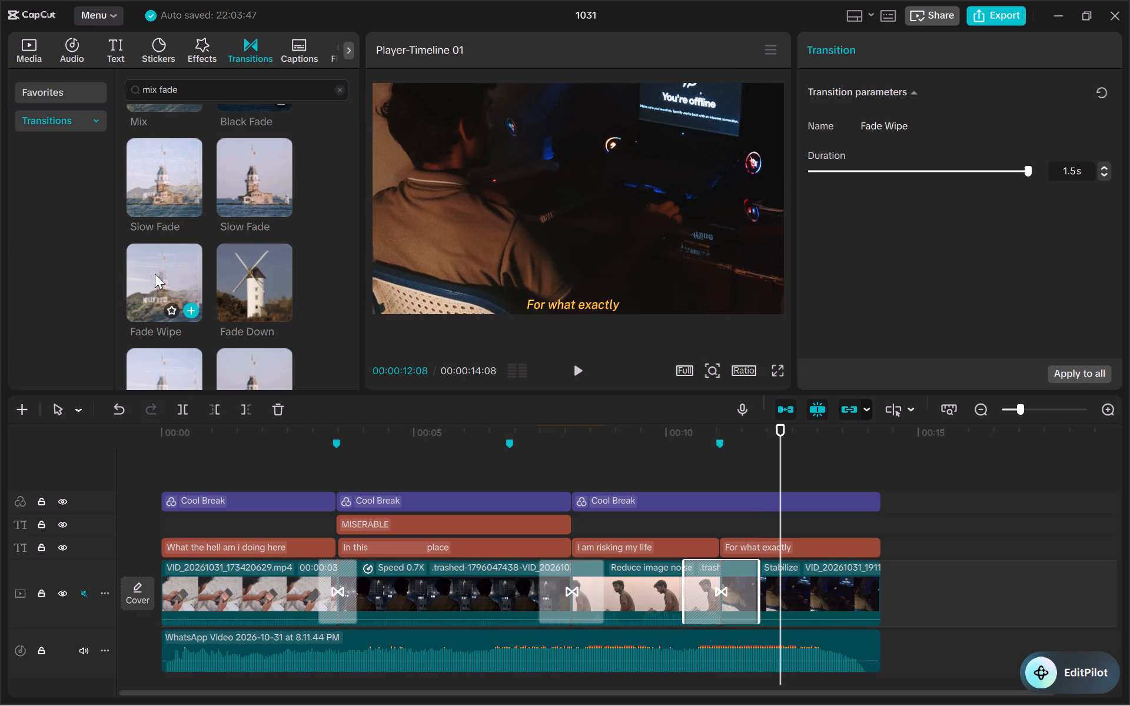
Replace the Fade Wipe at the third cut with Cross Fade and play across the cut several times to check it.
scroll(155, 274, down, 1)
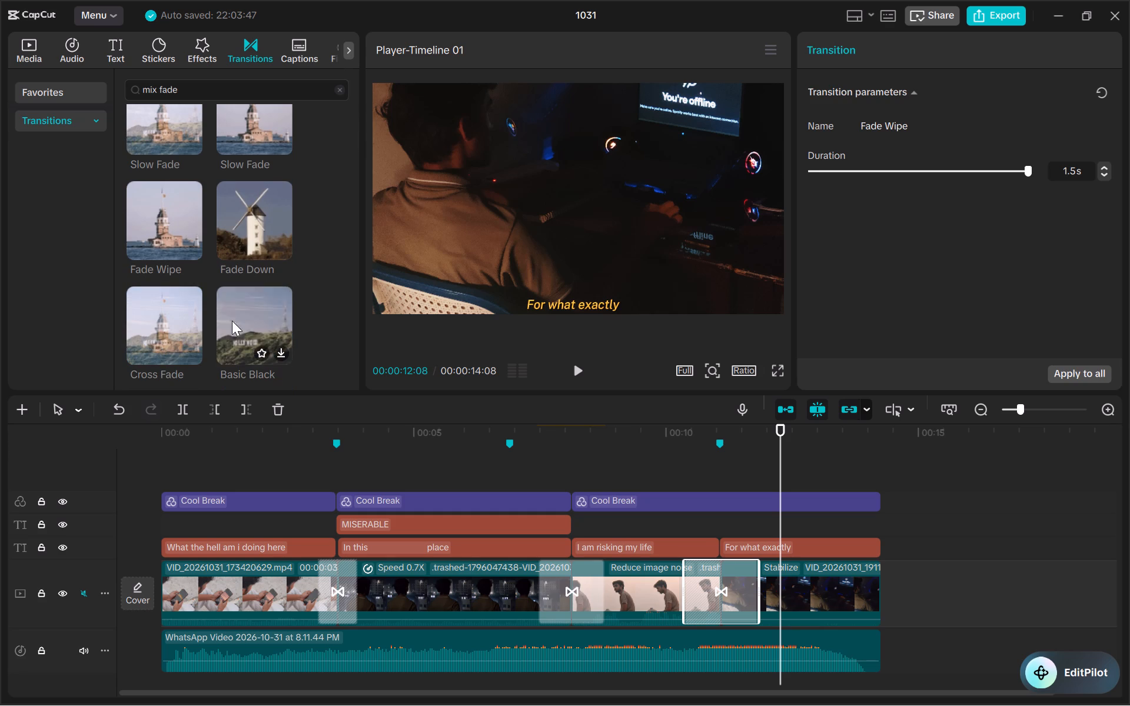
drag(144, 313, 577, 486)
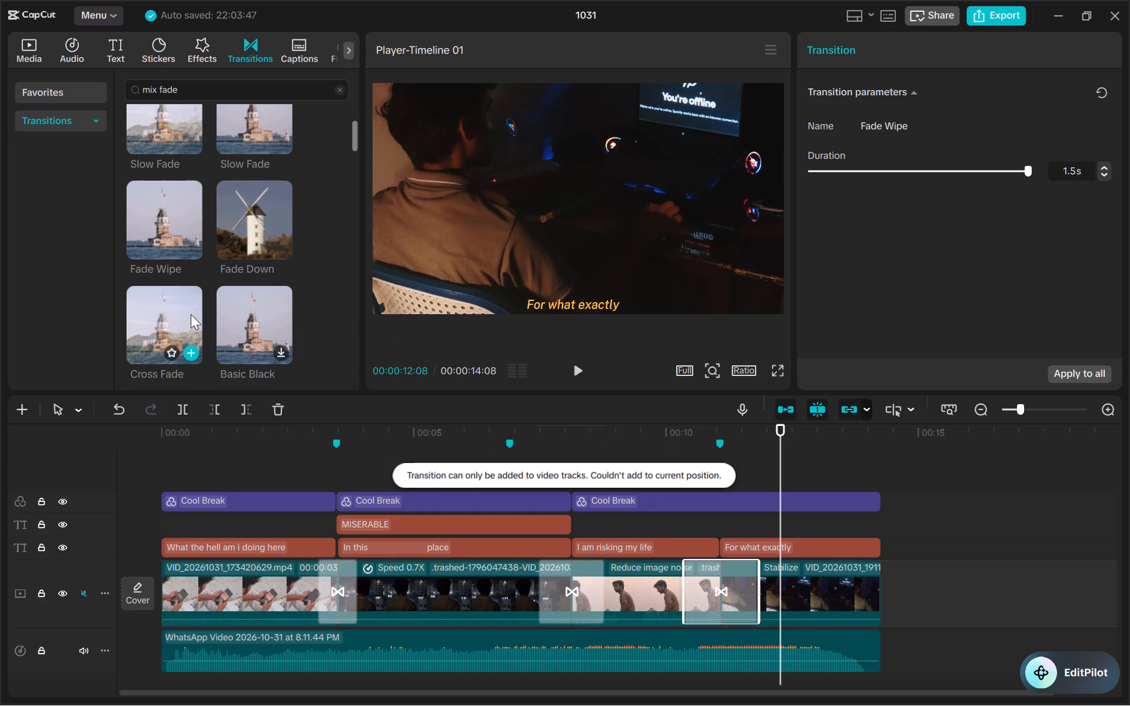
drag(151, 312, 686, 606)
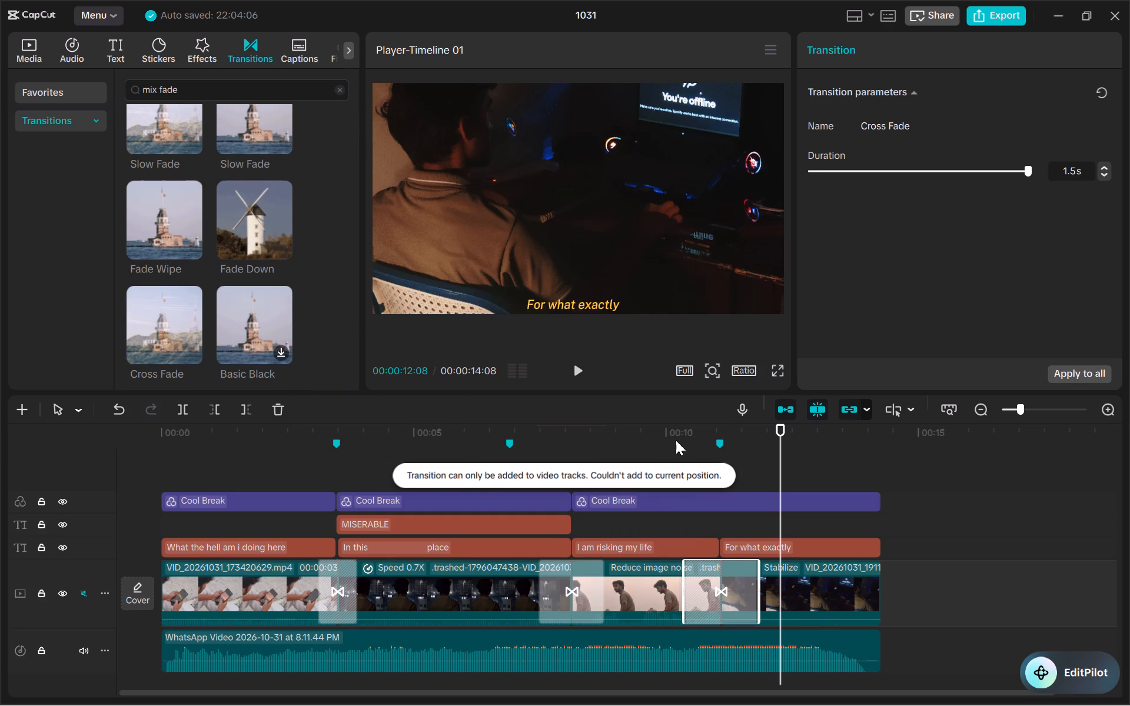
click(674, 430)
key(space)
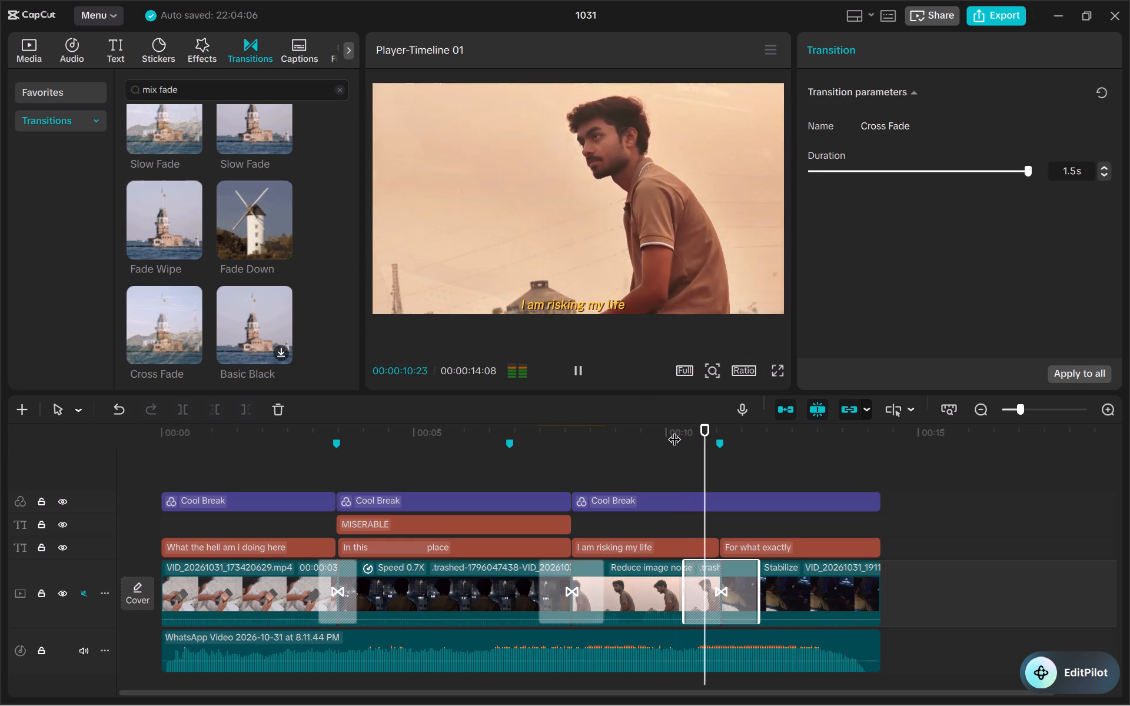
key(space)
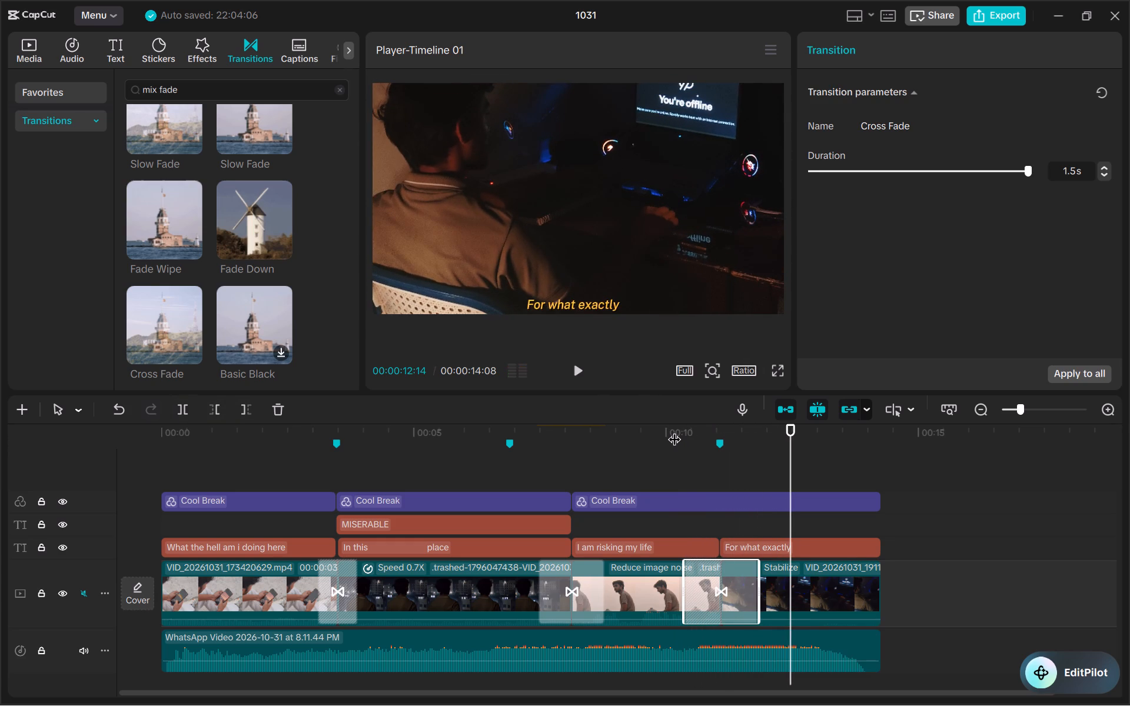
click(645, 435)
key(space)
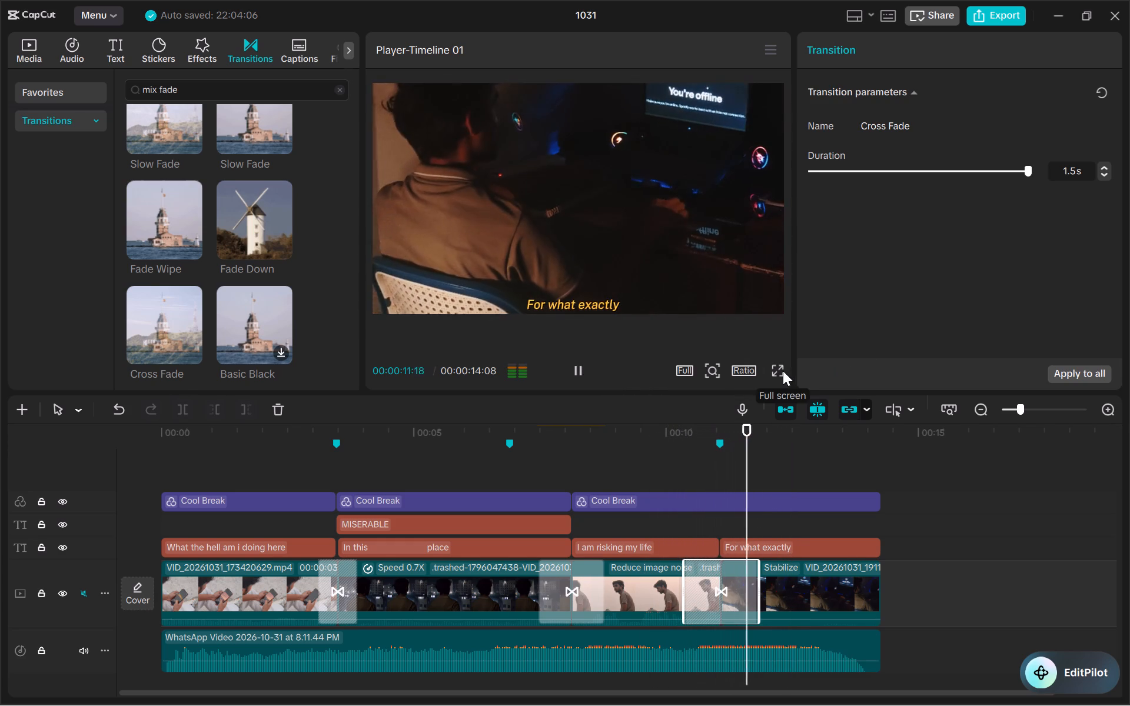
click(663, 438)
key(space)
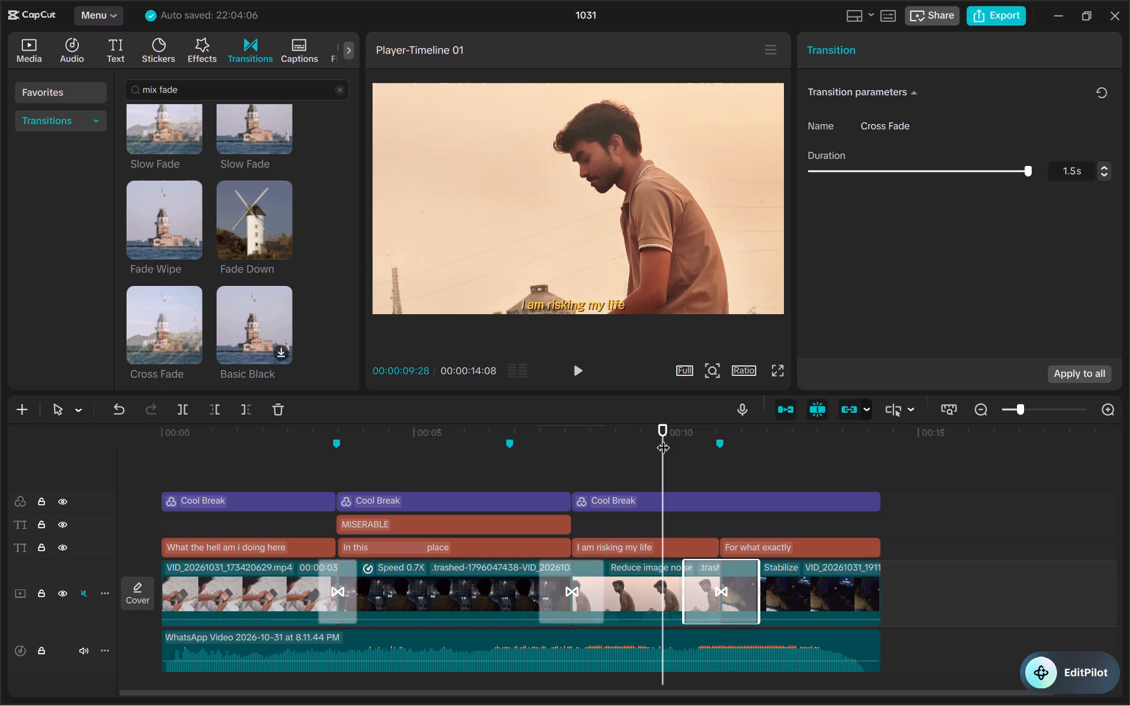
key(space)
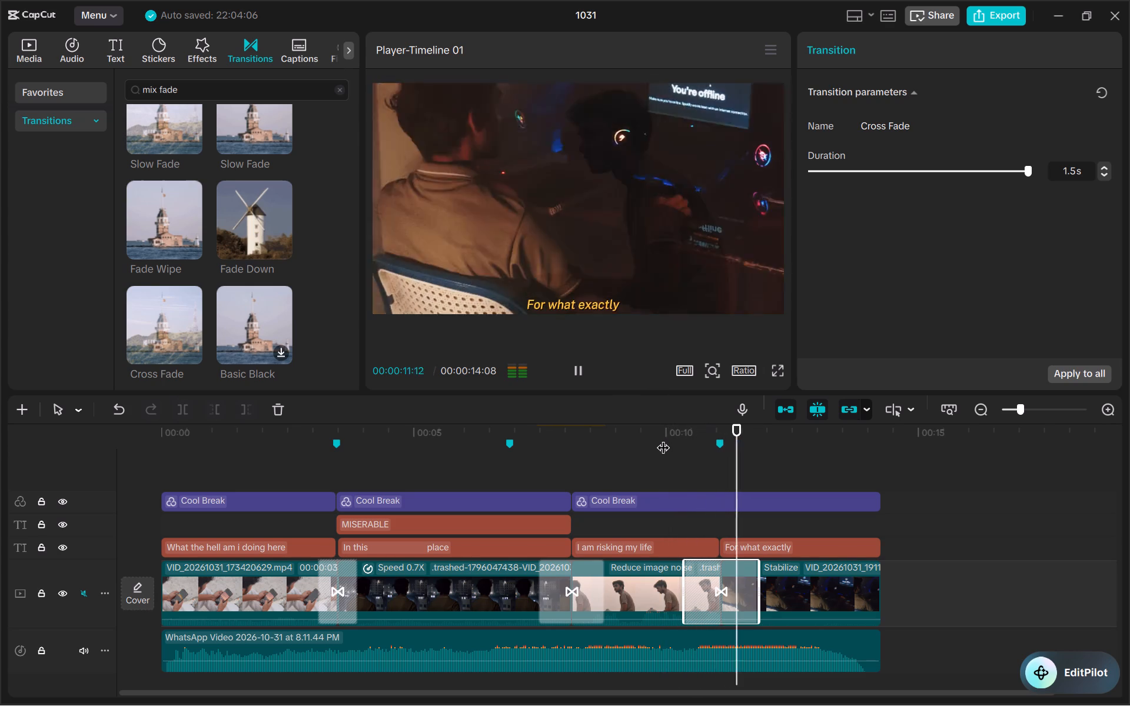
key(space)
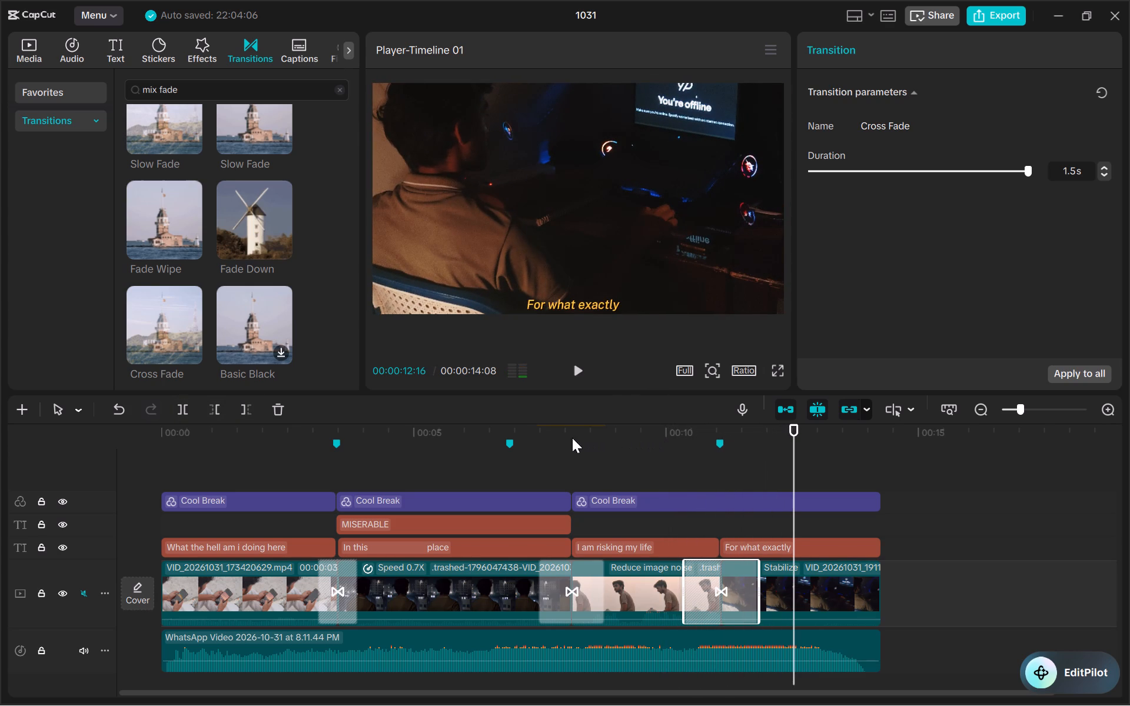
Play the whole video full screen from about 00:00:00:05 to the end to review all transitions.
click(171, 438)
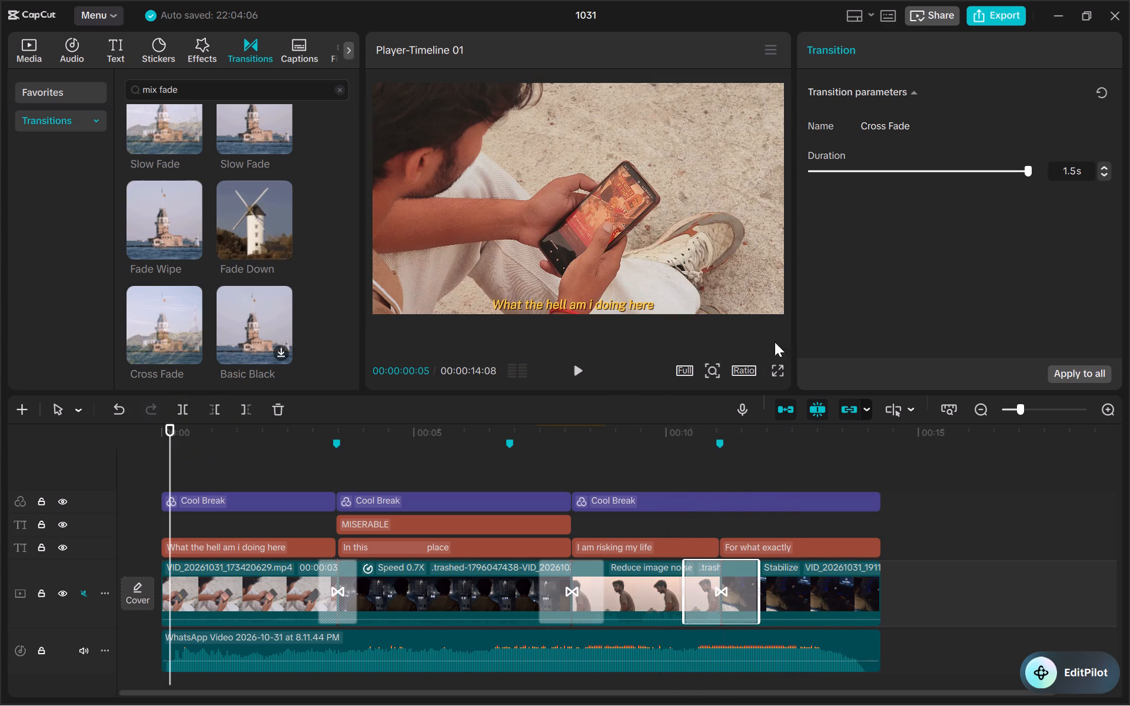
click(782, 372)
key(space)
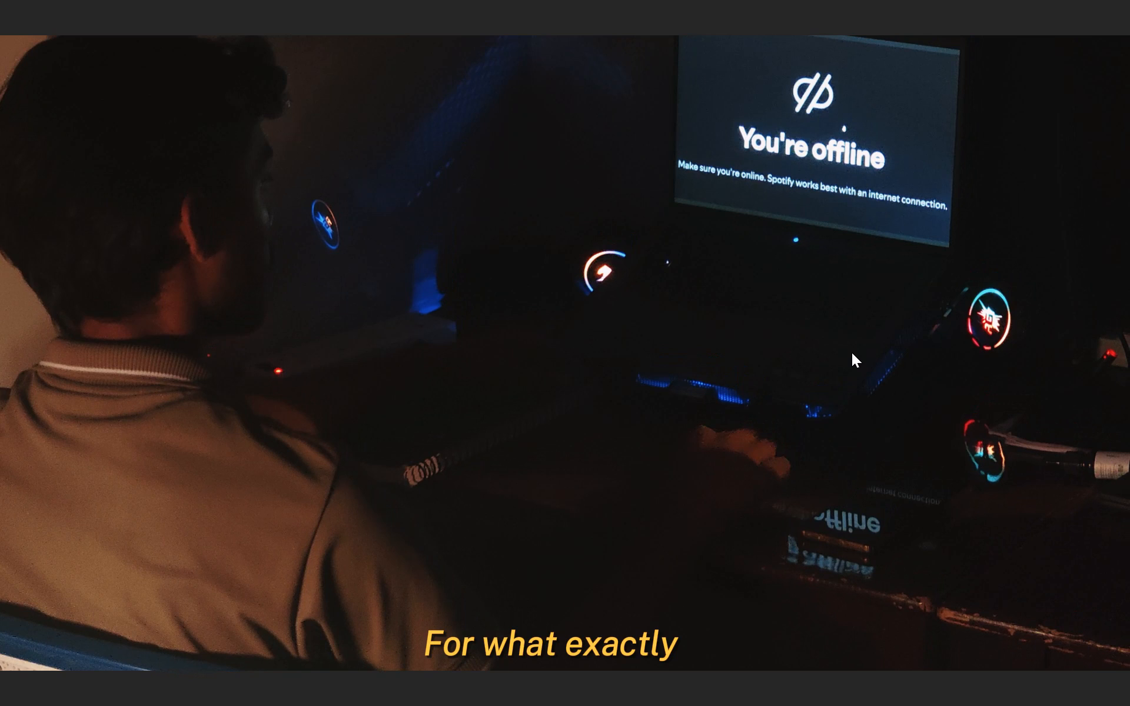
key(Escape)
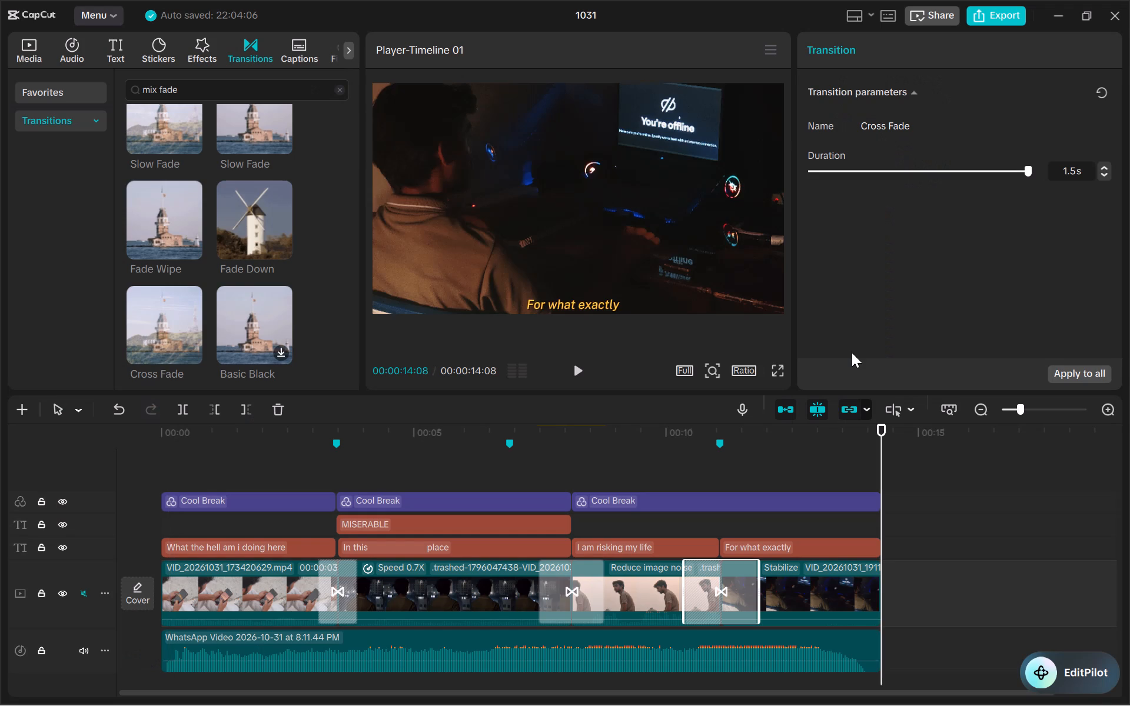
Add six dots to the end of the last caption so it reads "For what exactly......".
click(833, 550)
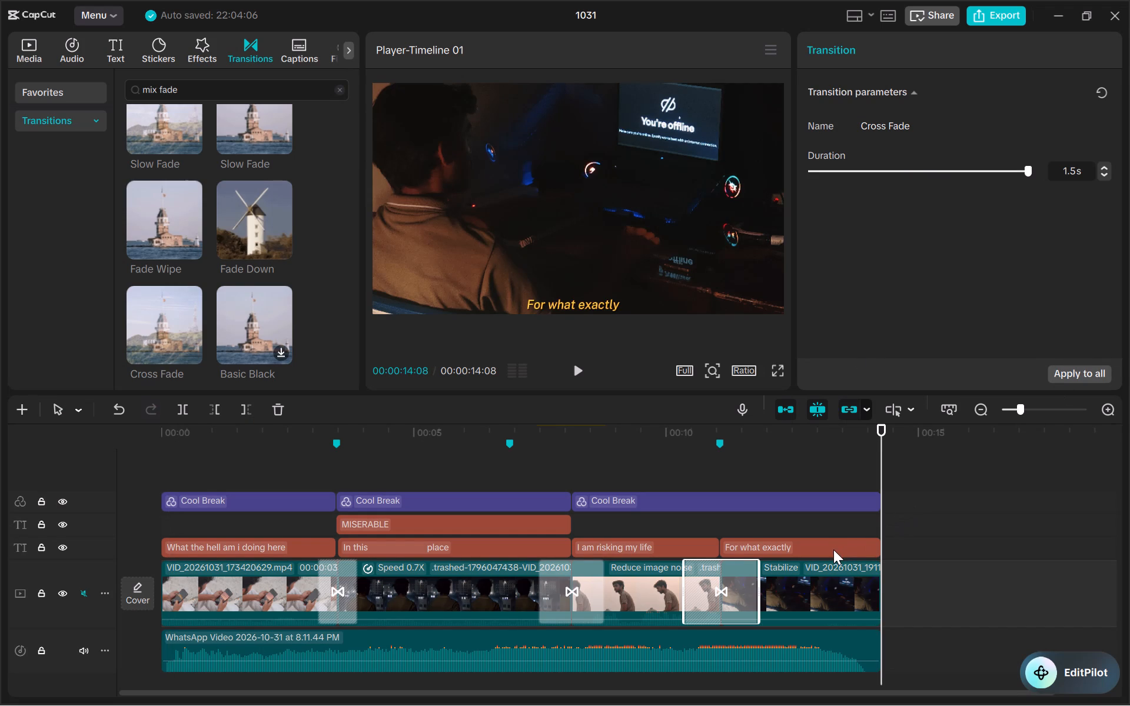
double_click(820, 550)
click(946, 135)
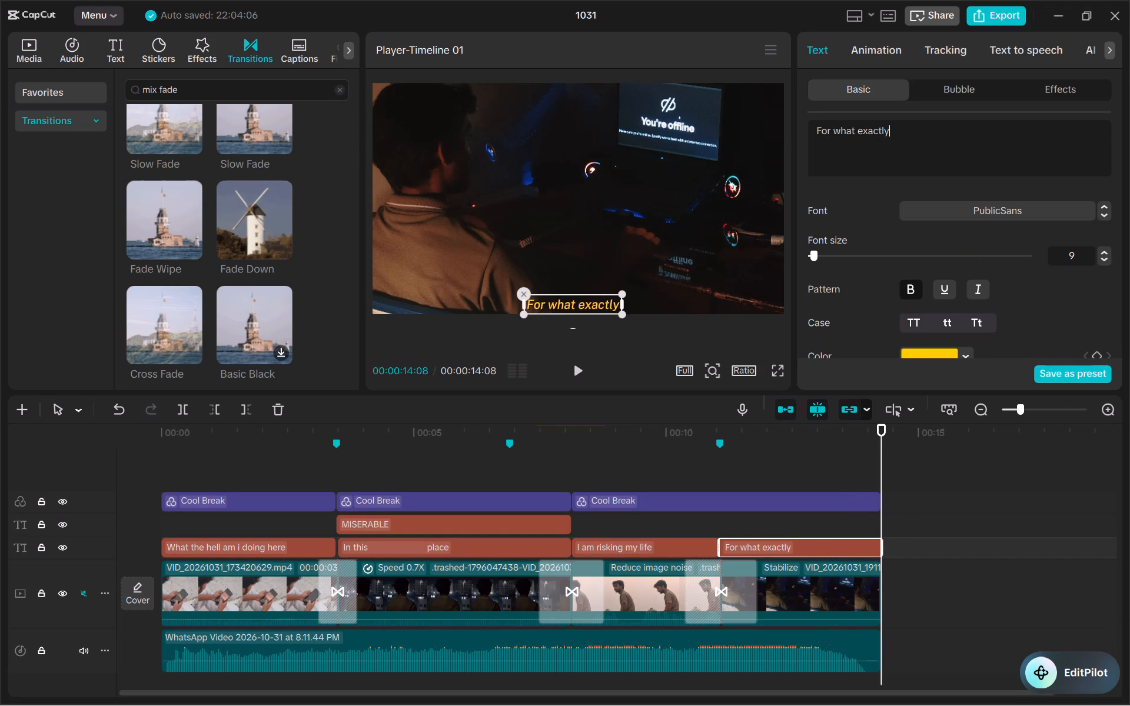
text(......)
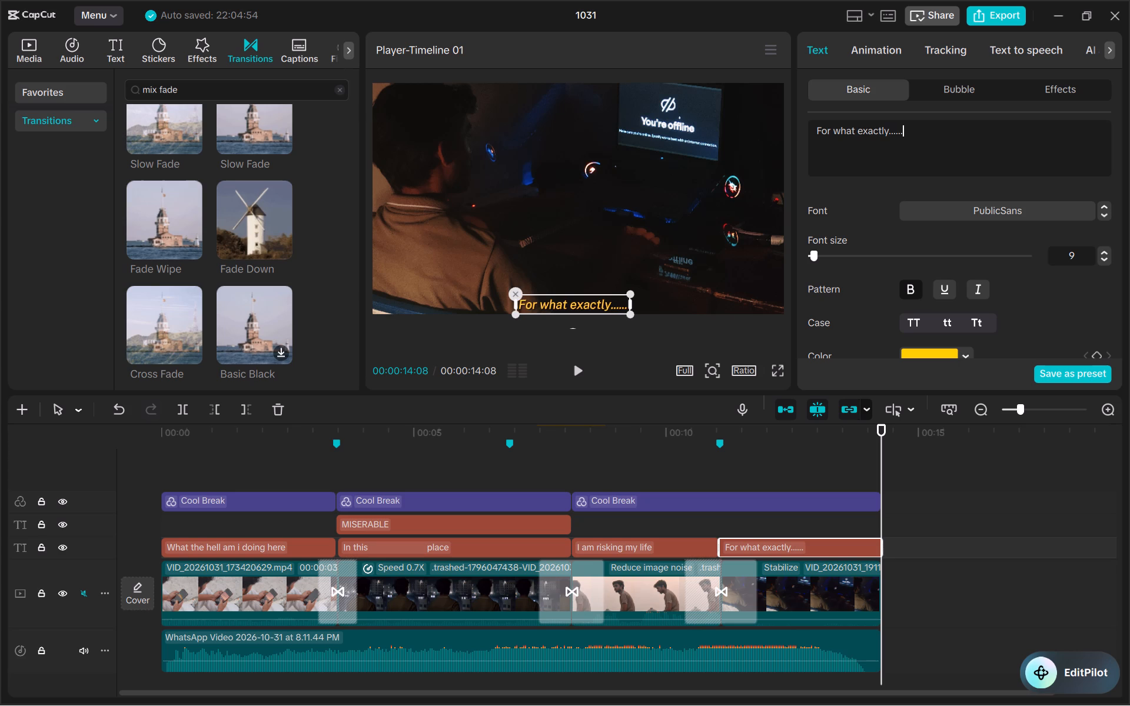
Play the video full screen from 00:00:08:24 to the end to review the last caption.
click(600, 451)
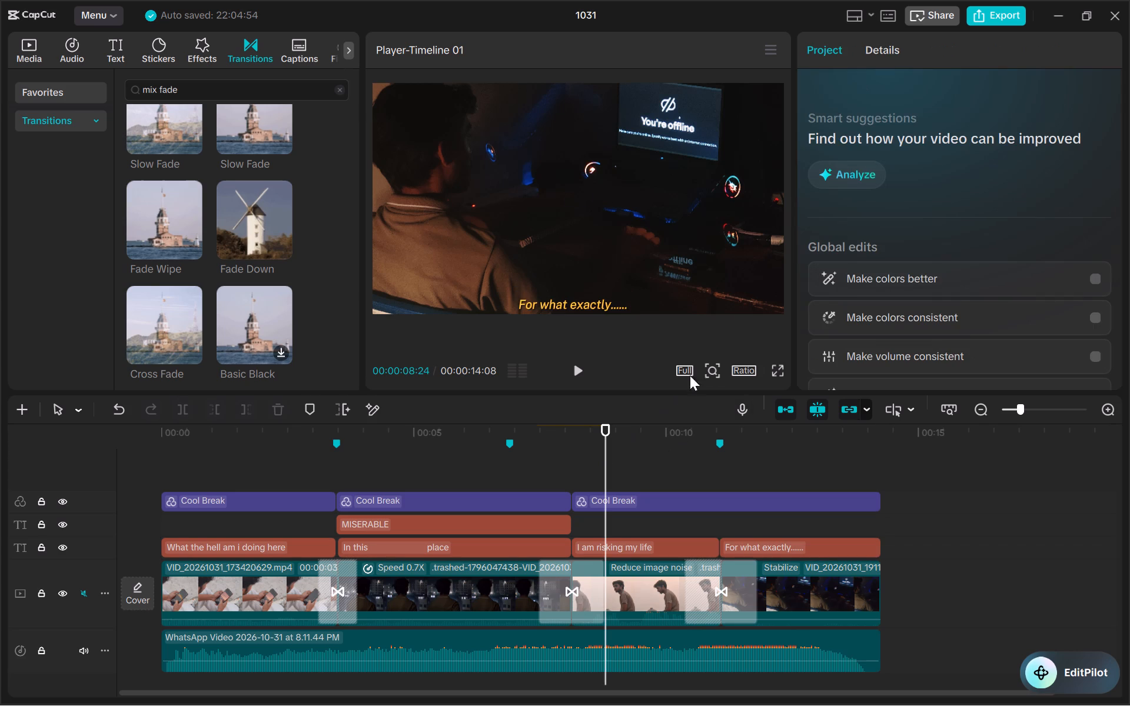
click(775, 375)
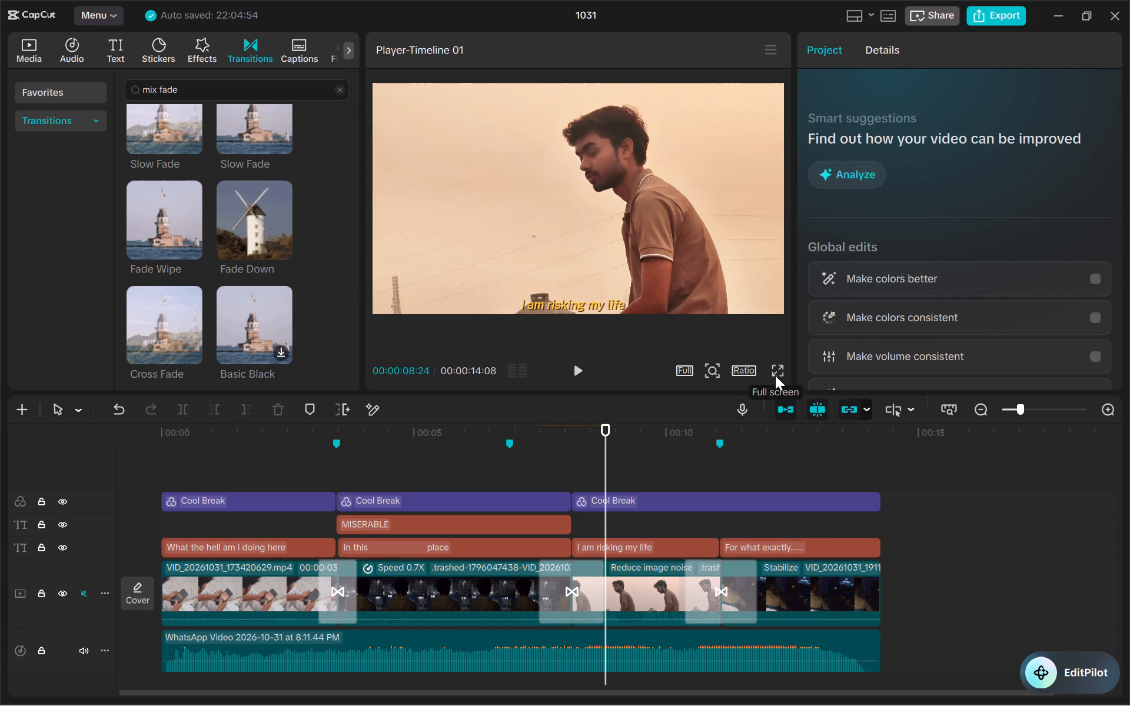
key(space)
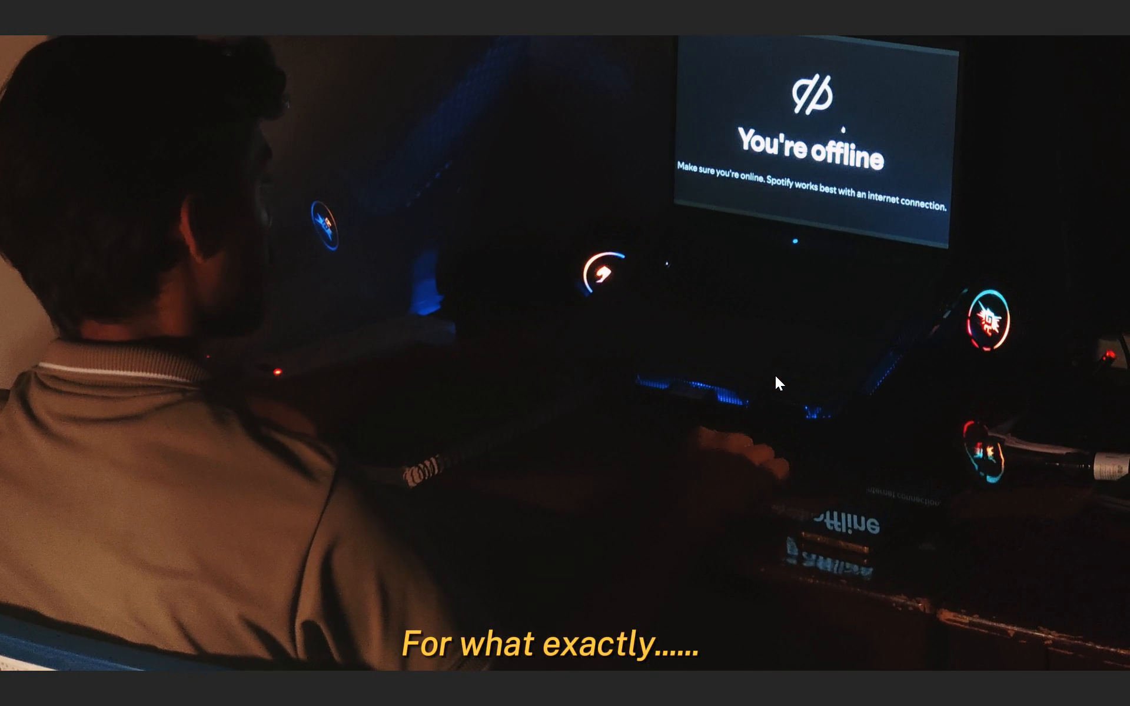
key(Escape)
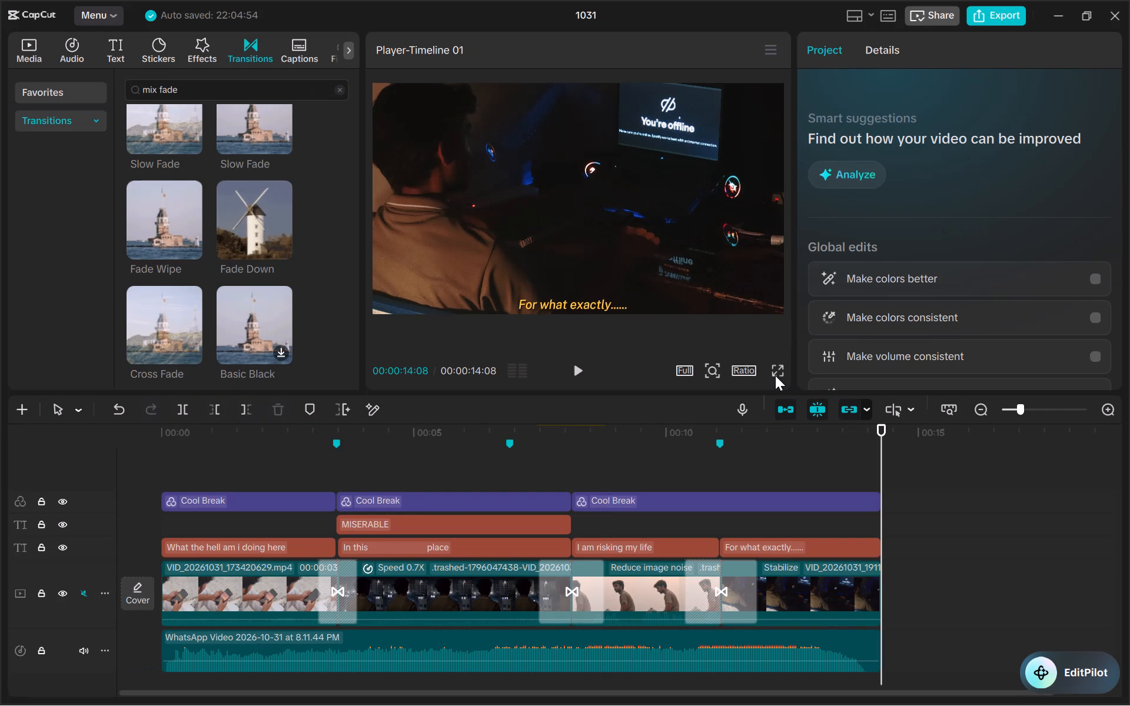
Step frame by frame through the start of the first clip from 00:00:00:09 to examine the opening shot.
click(177, 425)
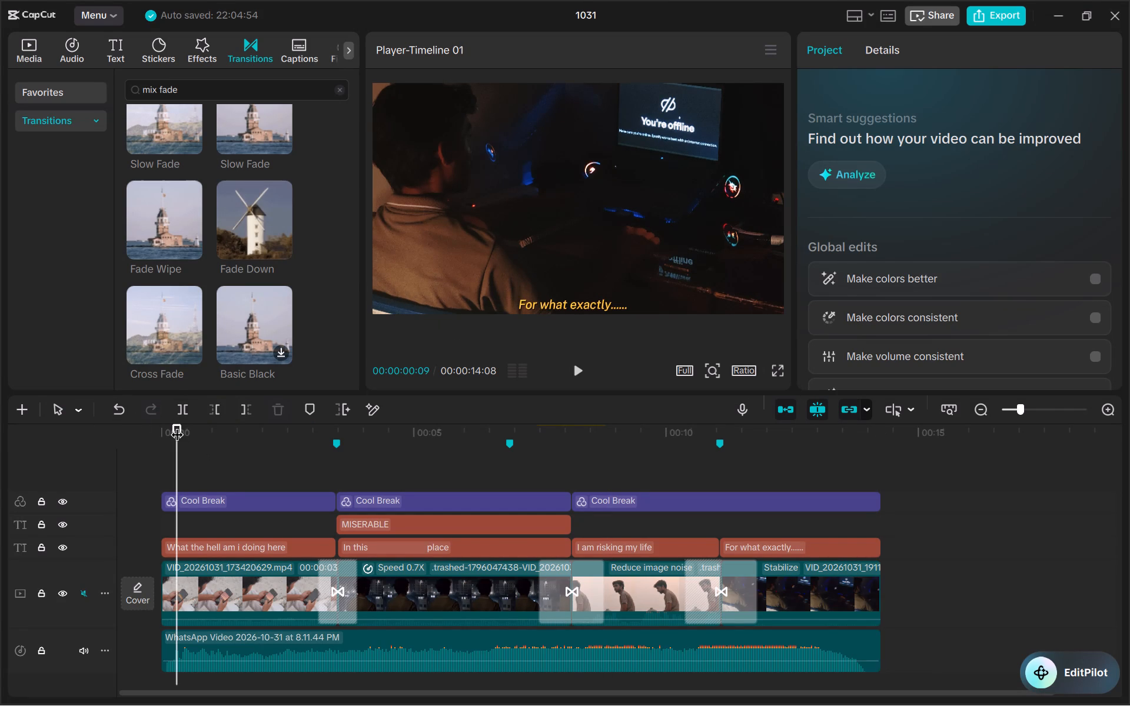
key(Right)
key(Right)
key(Right)
key(Right)
key(Right)
key(Right)
key(Right)
key(Right)
key(Right)
key(Right)
key(Right)
key(Right)
key(Right)
key(Right)
key(Right)
key(Right)
key(Right)
key(Right)
key(Right)
key(Right)
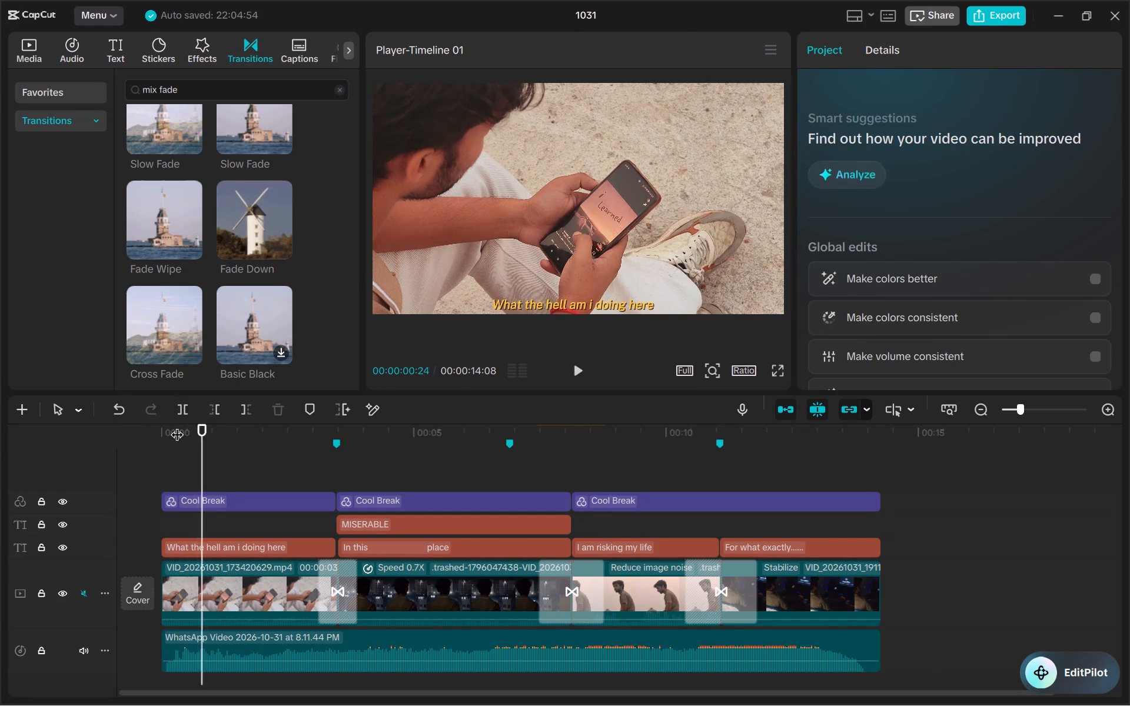
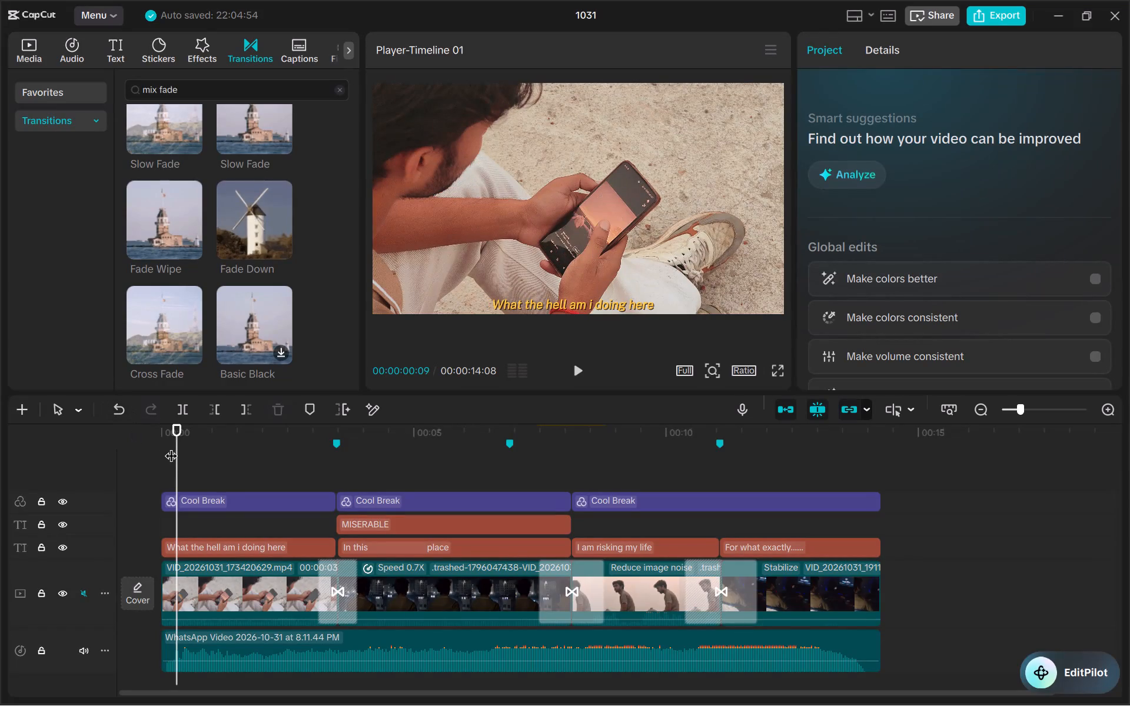
Play the whole video from 00:00:00:00 to the end to review the captions and transitions.
drag(171, 447, 72, 440)
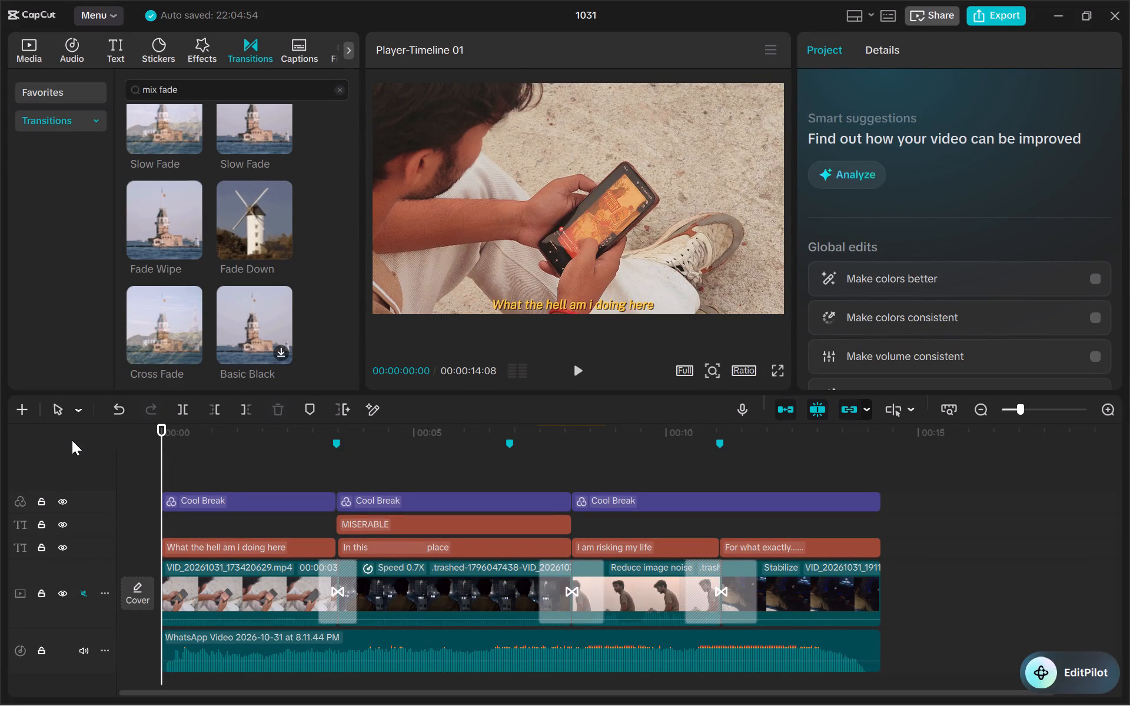
key(space)
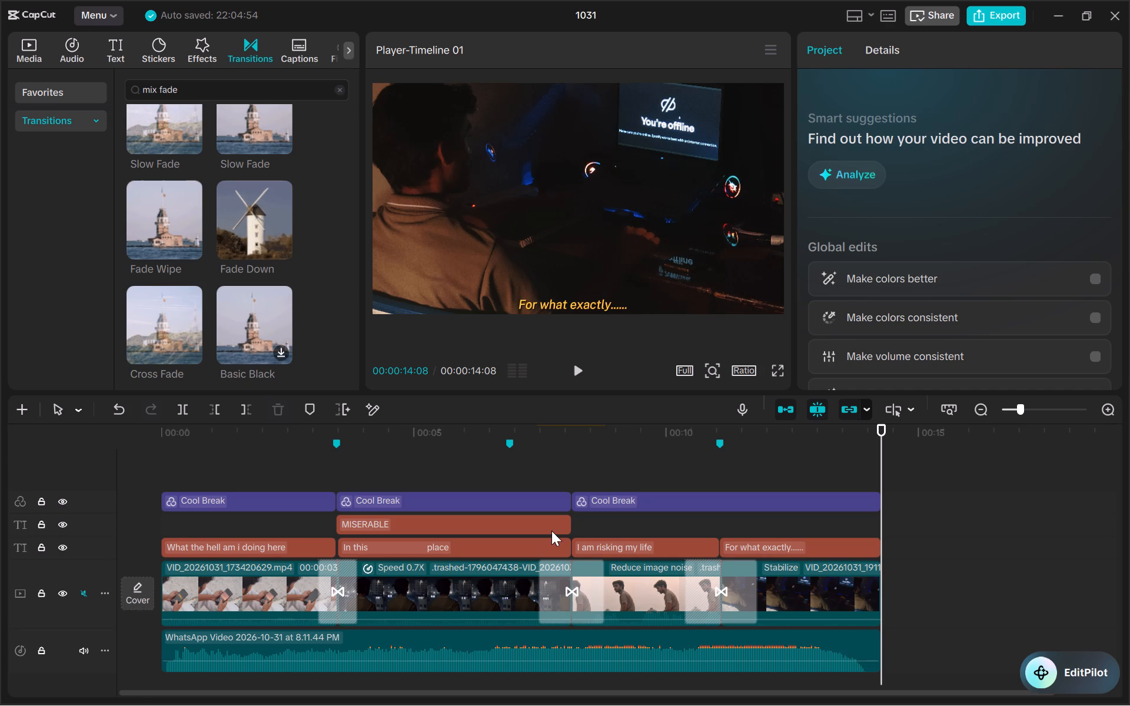
Examine the "I am risking my life", "In this MISERABLE place" and "What the hell am i doing here" captions and their shots.
click(633, 555)
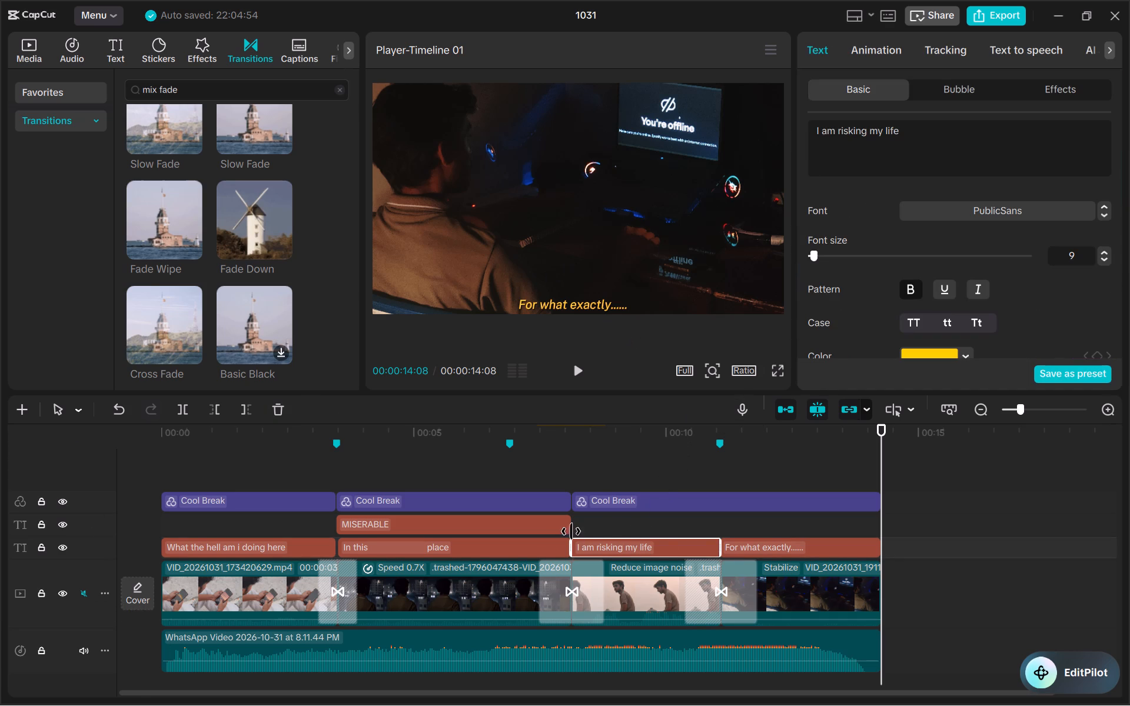
click(661, 464)
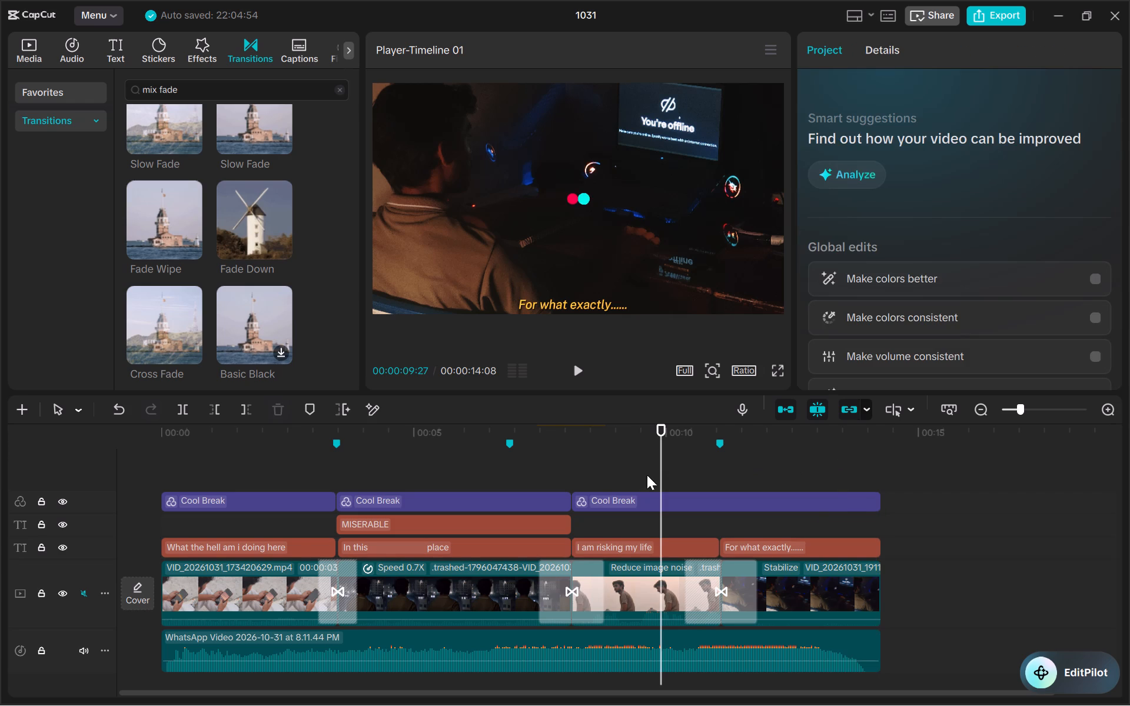
drag(666, 465, 606, 465)
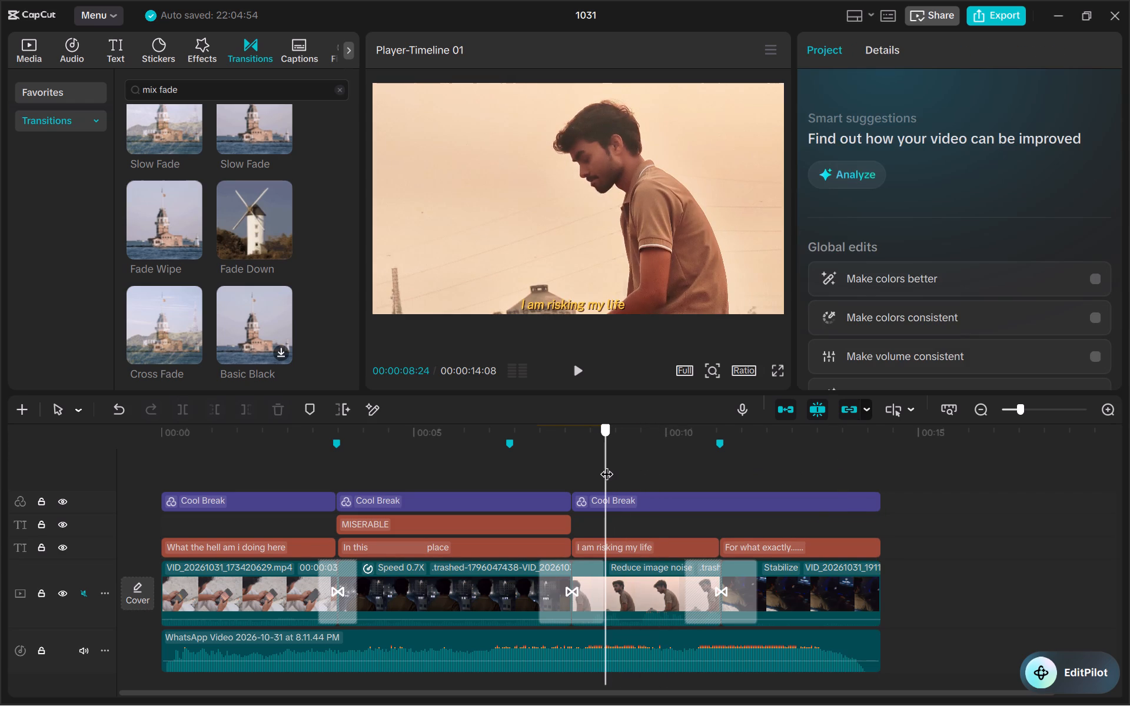
drag(606, 465, 587, 465)
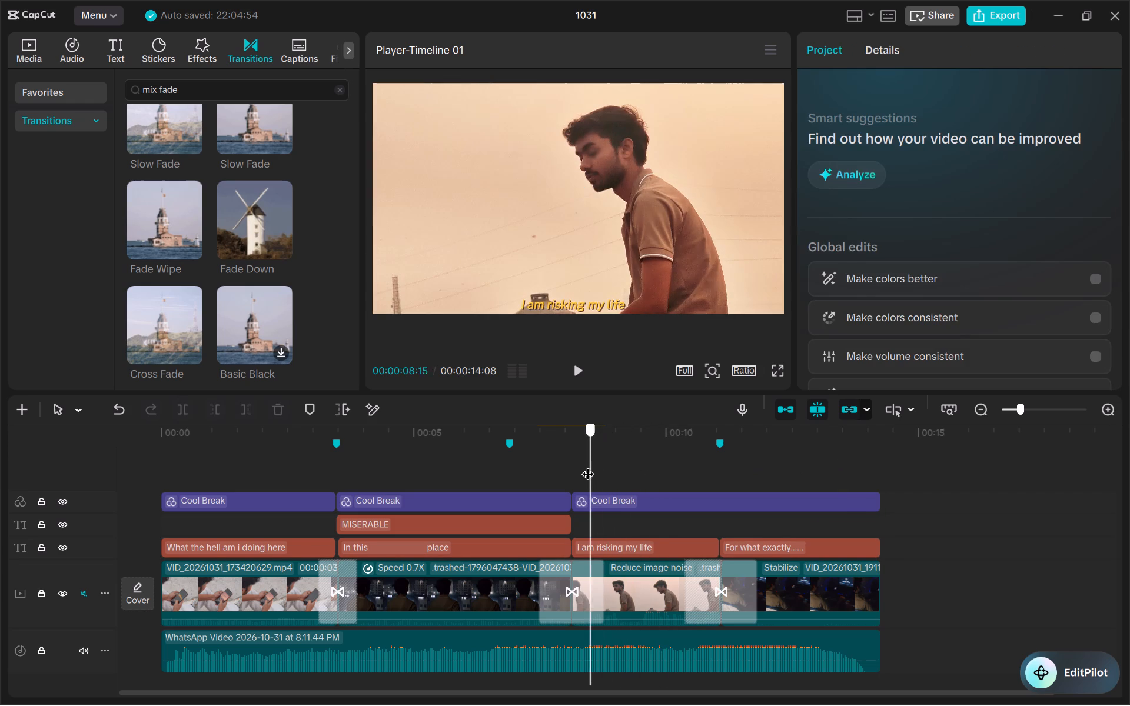
drag(587, 465, 444, 469)
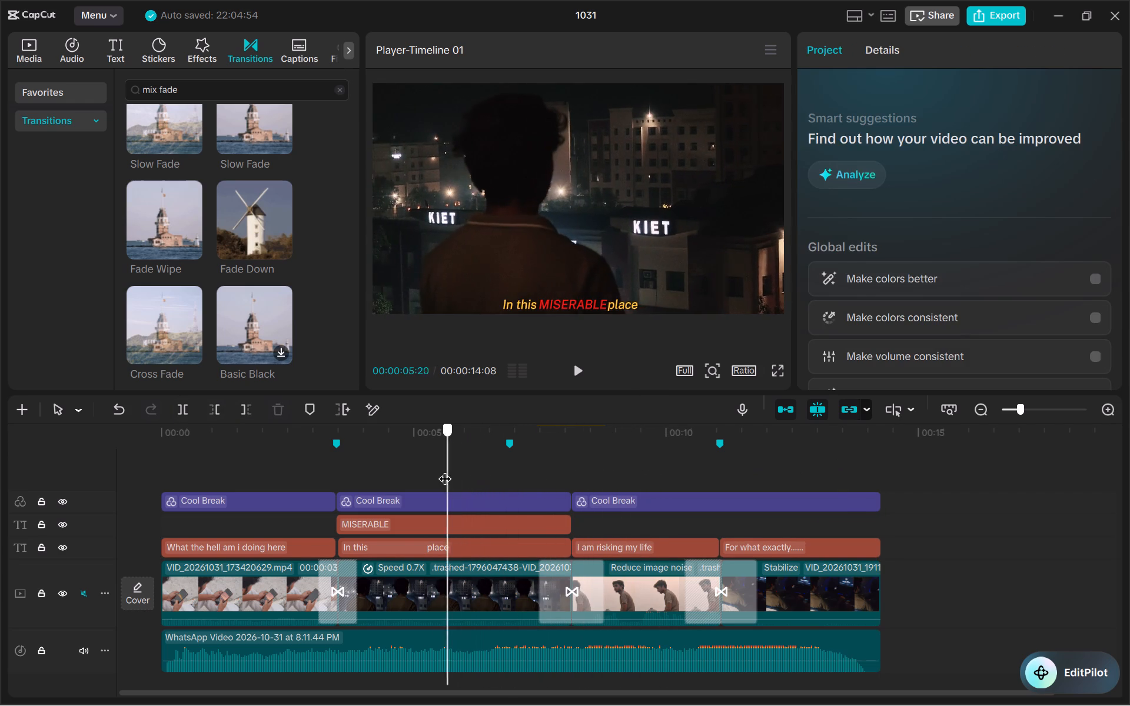
drag(444, 469, 450, 454)
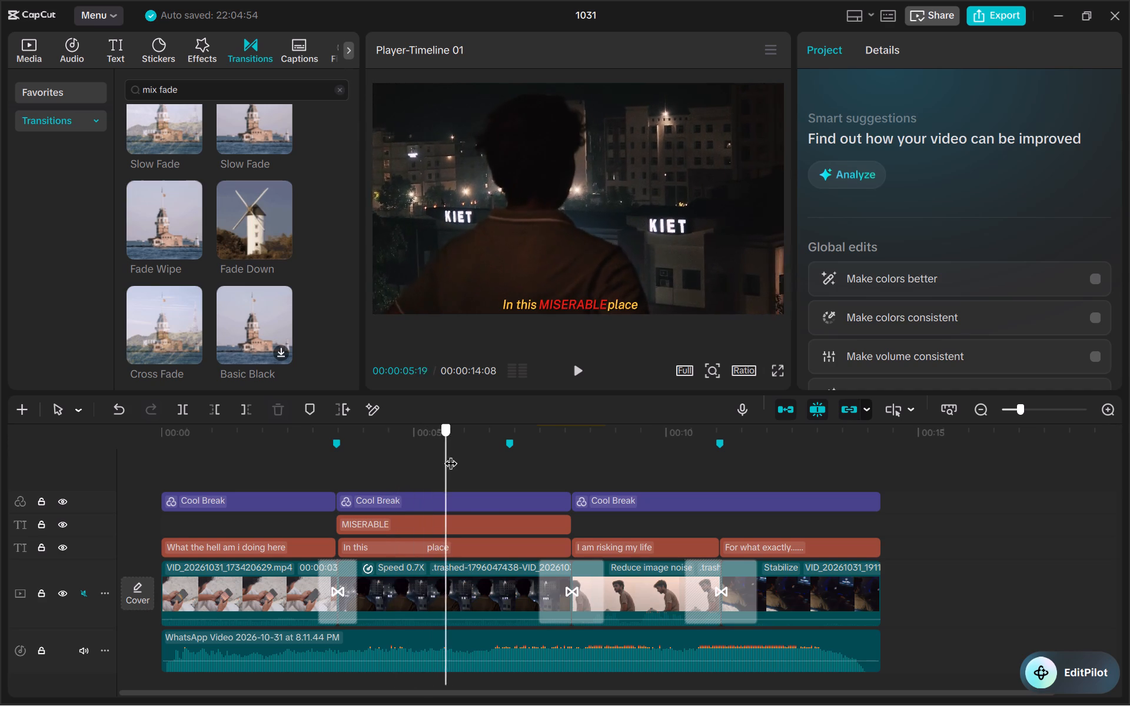
drag(450, 454, 423, 442)
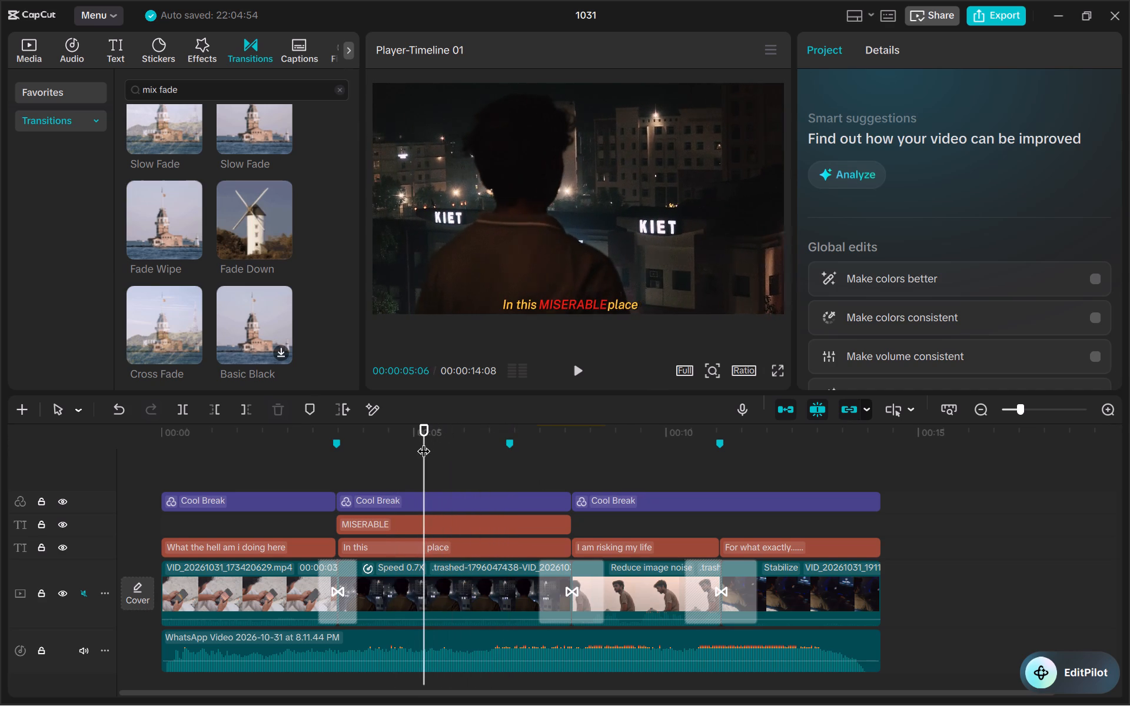
click(579, 298)
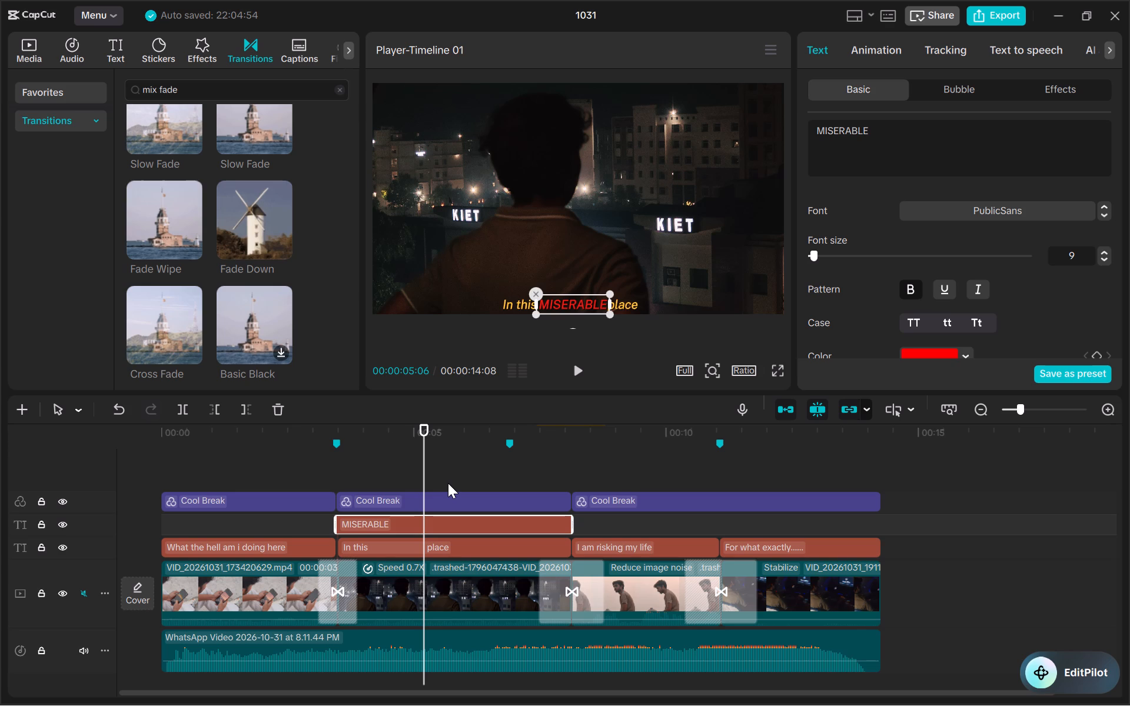
click(293, 542)
click(254, 542)
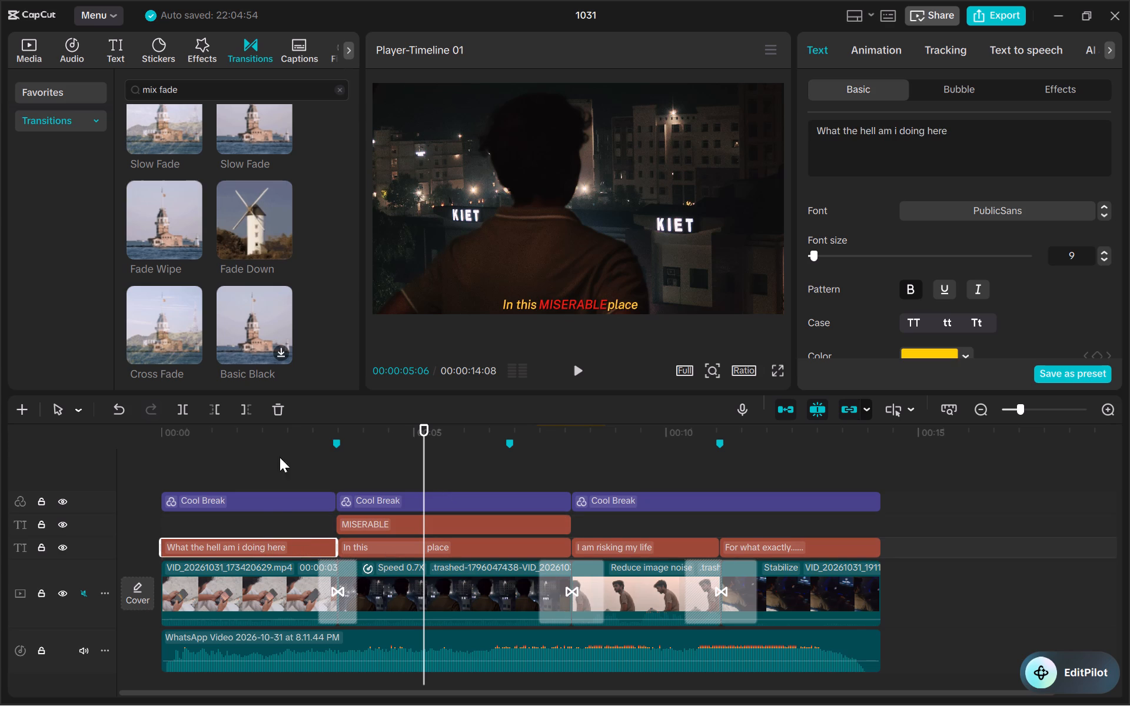
Play the video from 00:00:01:10 to review the first clip with its caption.
click(229, 465)
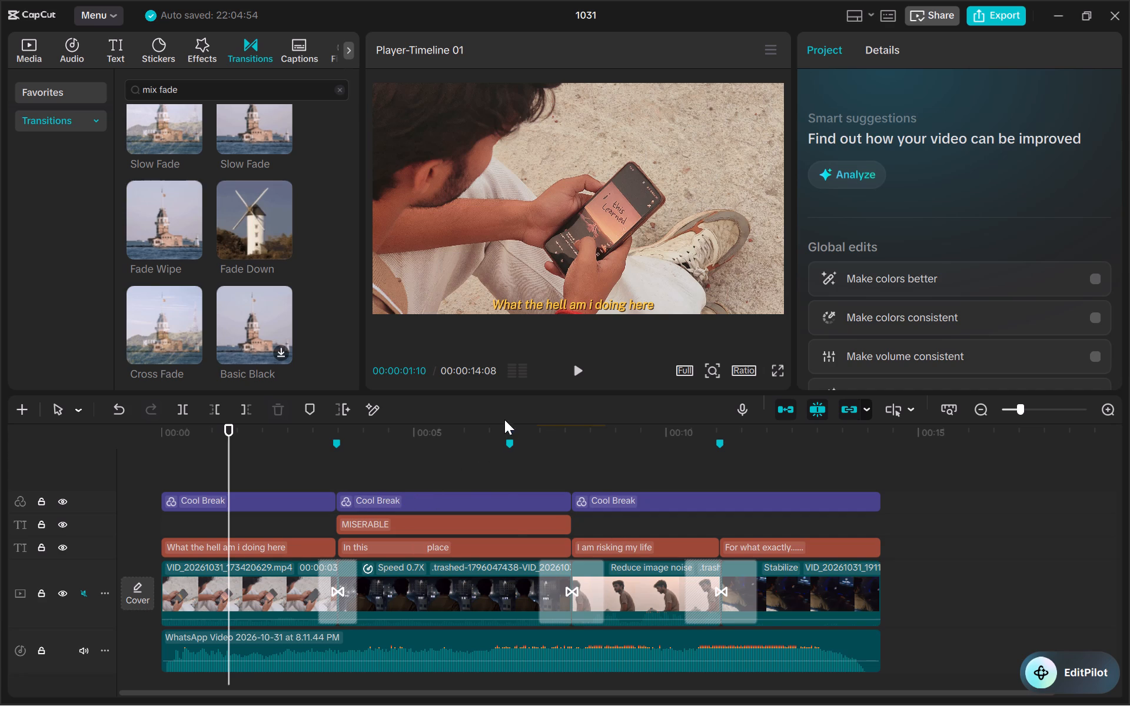
click(578, 367)
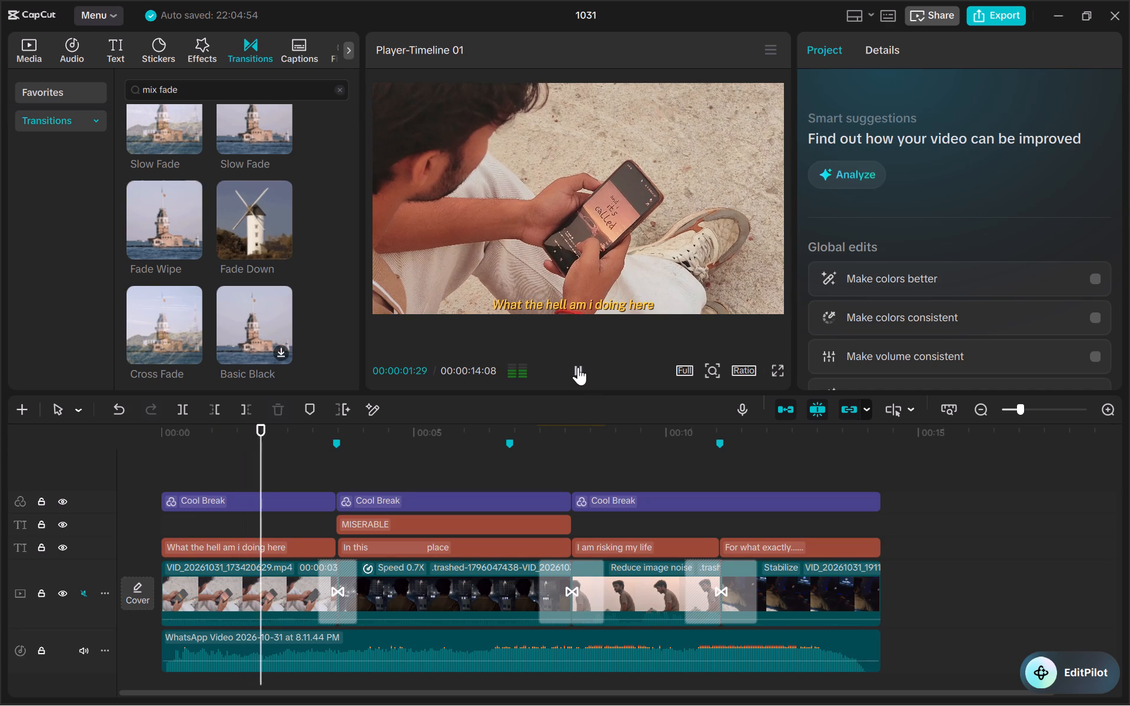